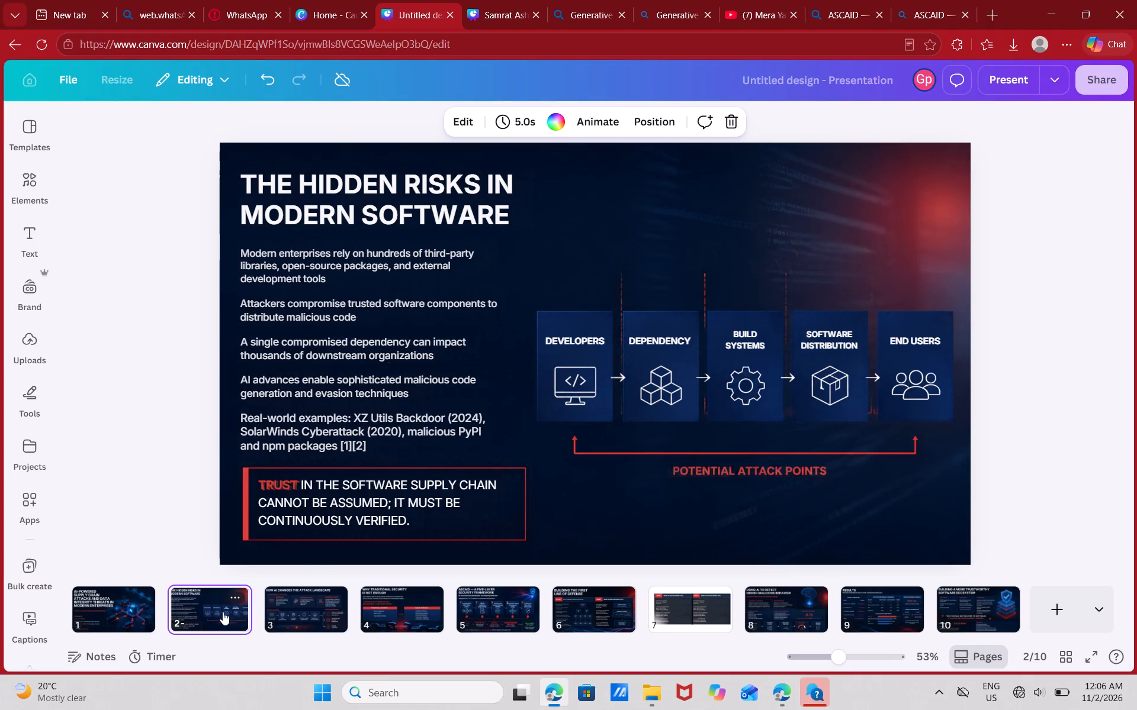
{"action": "left_click", "coordinate": [293, 616]}
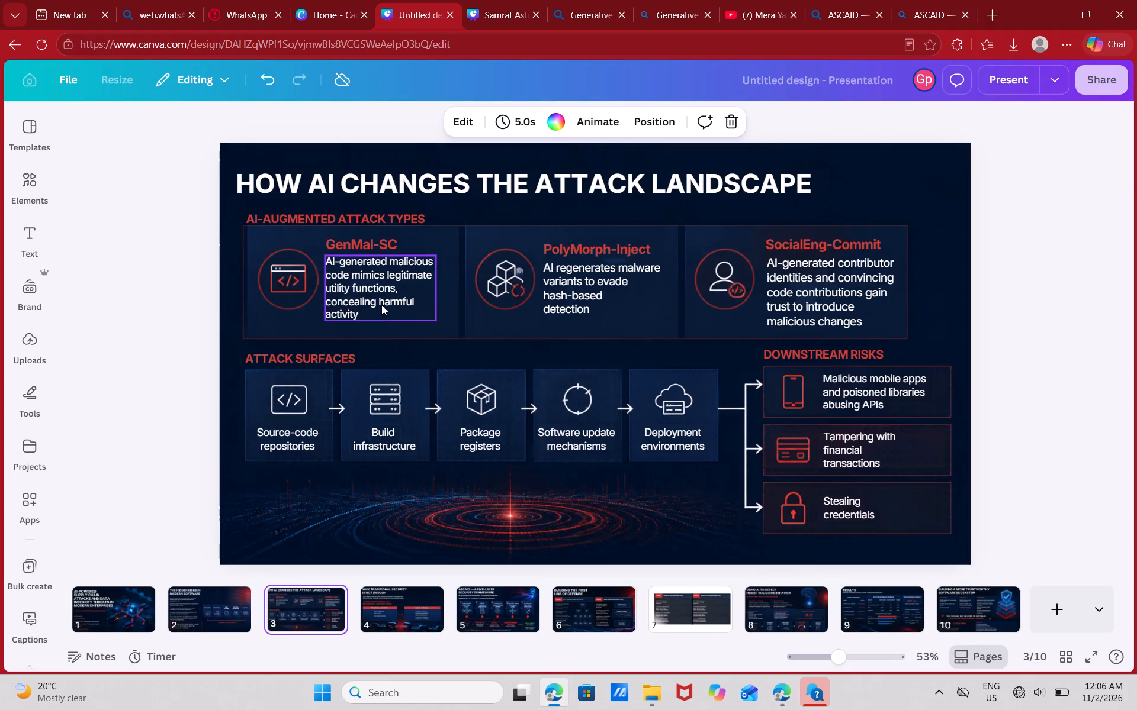
{"action": "left_click", "coordinate": [709, 602]}
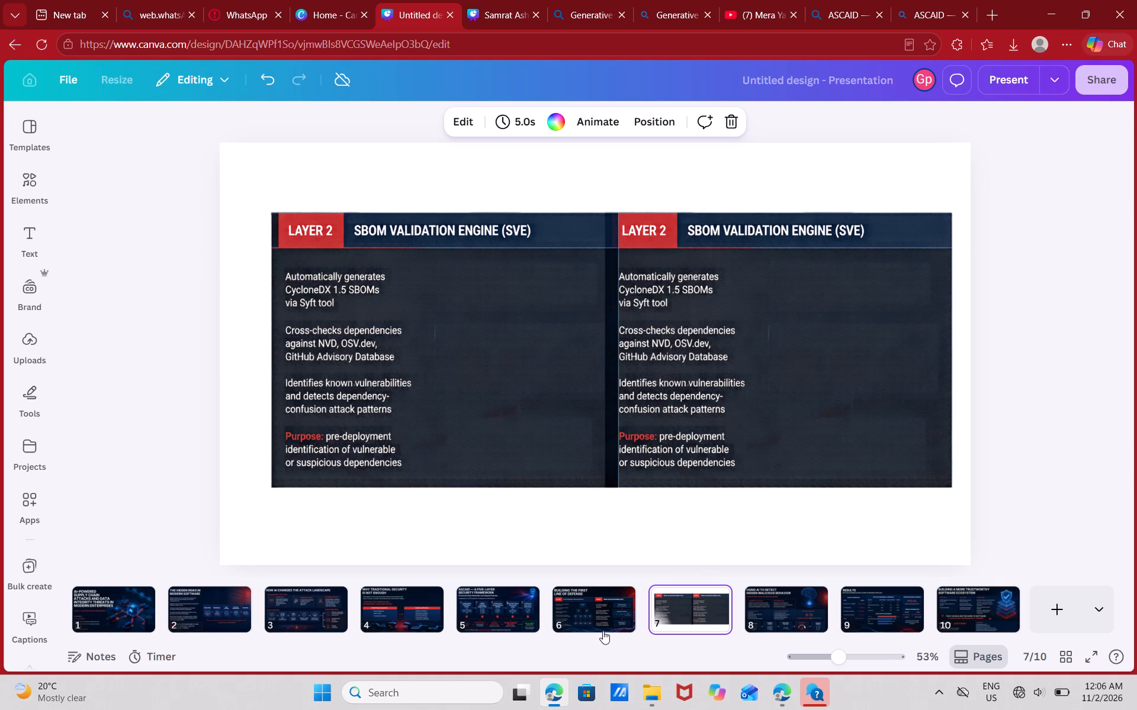
{"action": "left_click", "coordinate": [608, 614]}
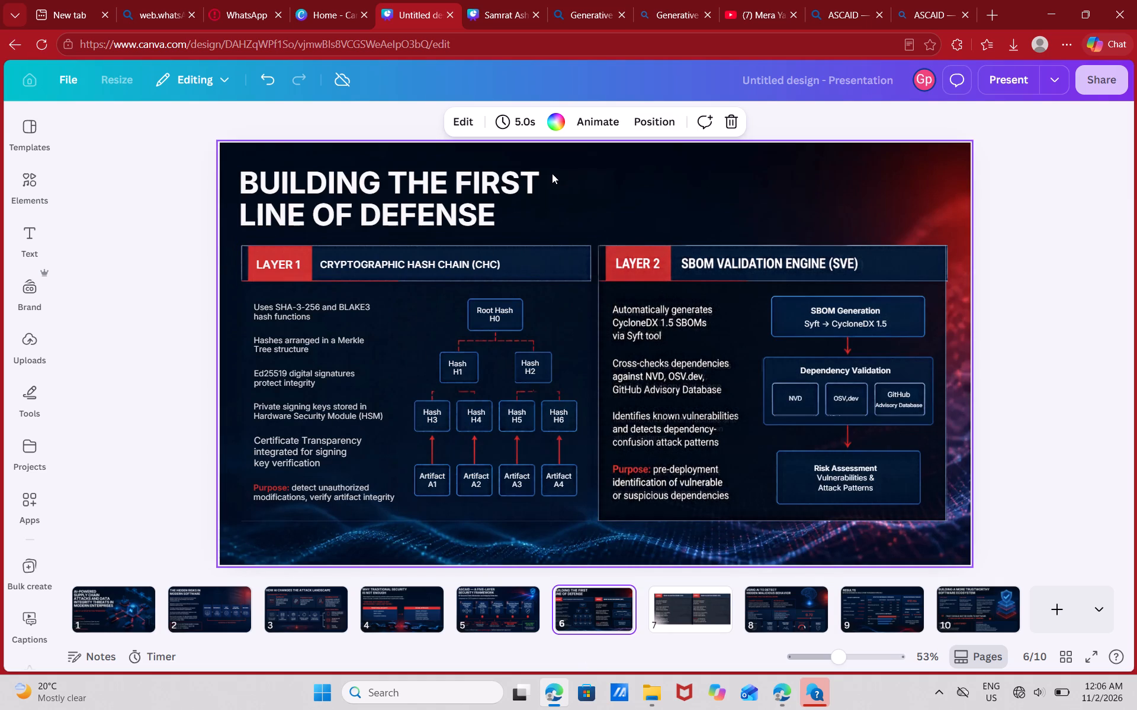
Undo the last three edits in the presentation.
{"action": "key", "text": "ctrl+z"}
{"action": "key", "text": "ctrl+z"}
{"action": "key", "text": "ctrl+z"}
{"action": "left_click_drag", "start_coordinate": [1008, 218], "coordinate": [1020, 217]}
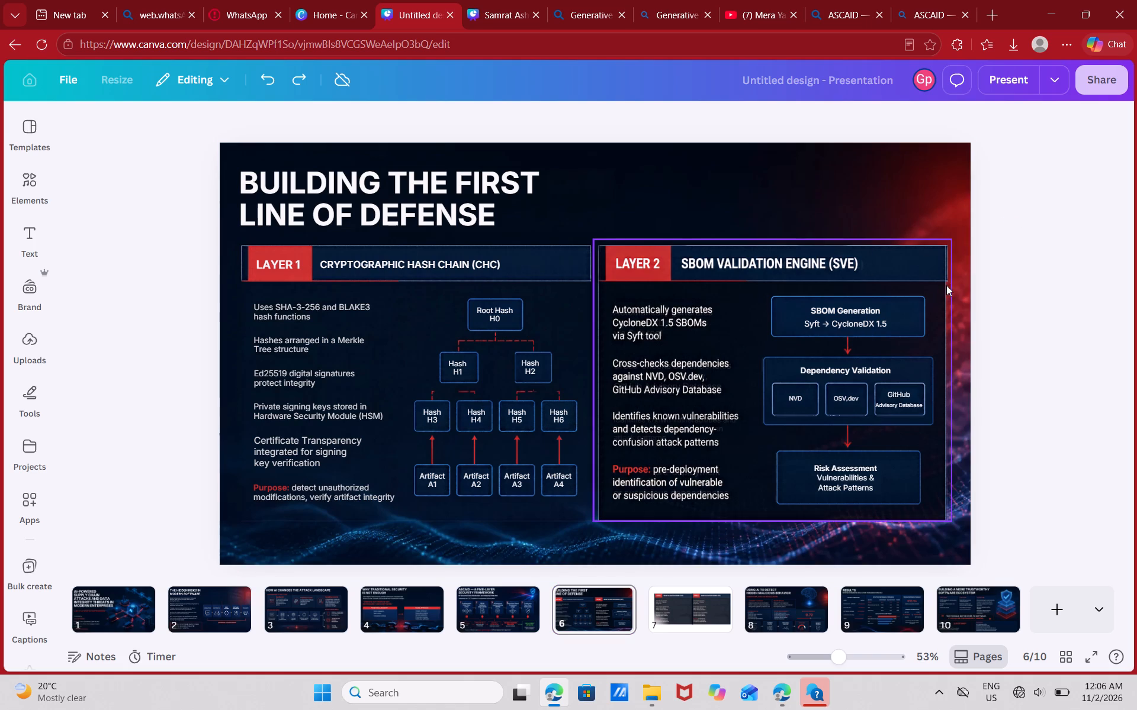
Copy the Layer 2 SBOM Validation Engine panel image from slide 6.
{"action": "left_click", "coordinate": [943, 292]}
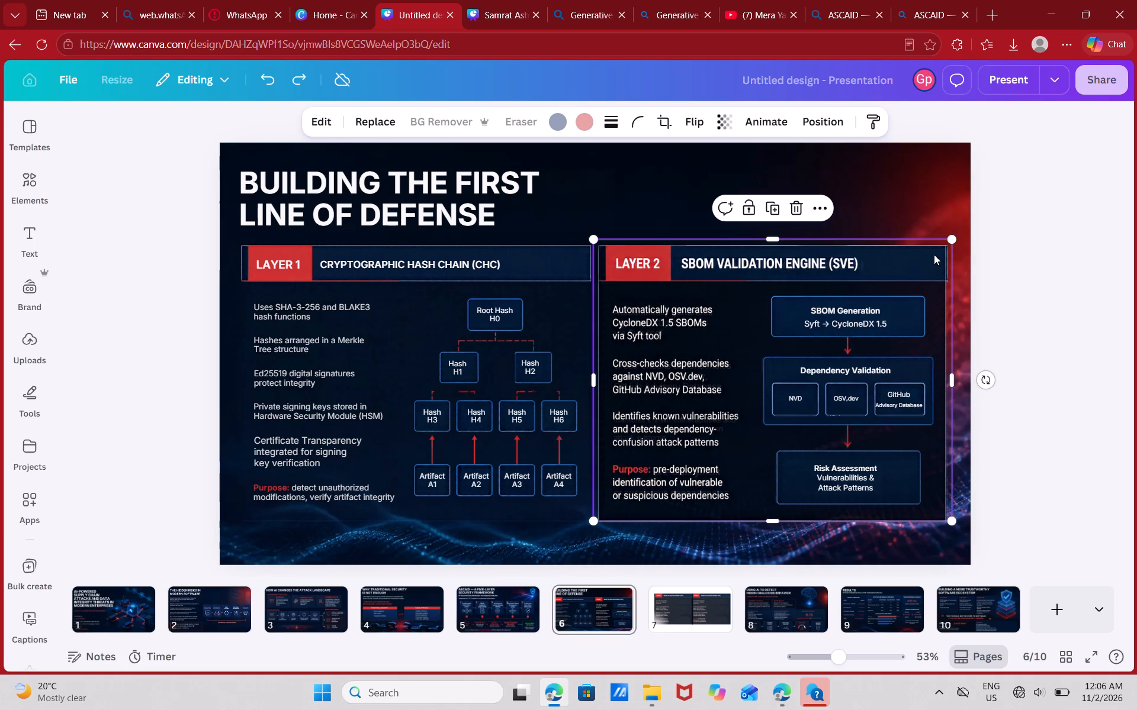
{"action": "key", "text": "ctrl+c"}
Delete both Layer 2 panel images from slide 7.
{"action": "left_click", "coordinate": [696, 600]}
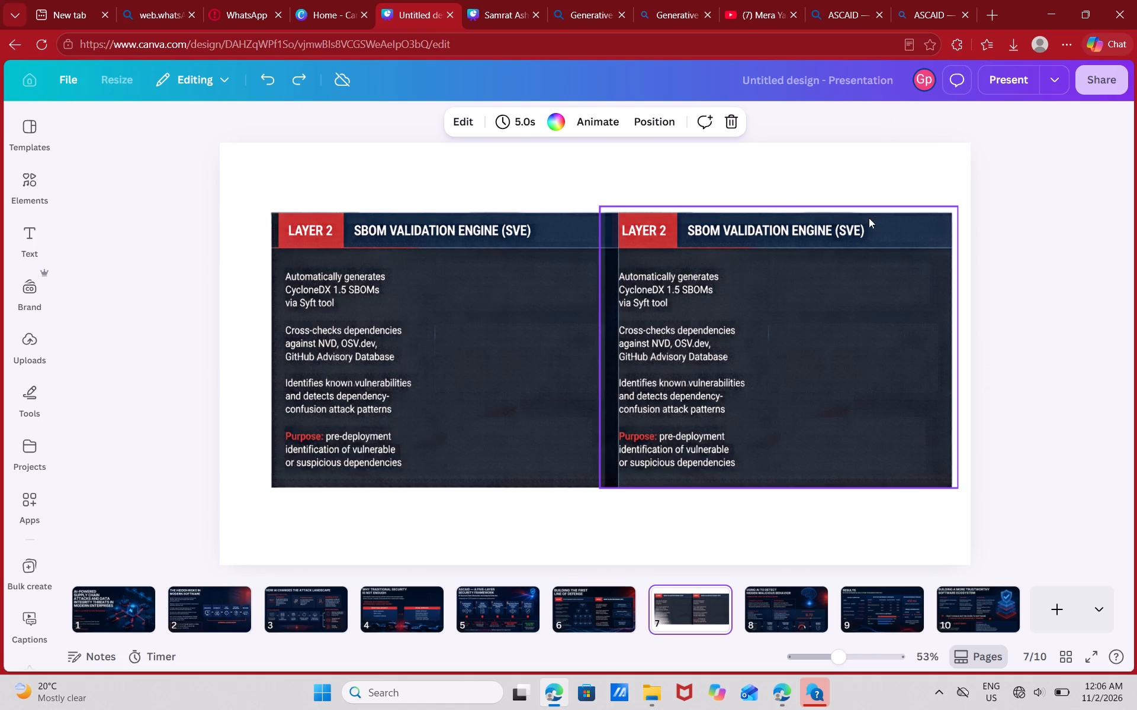
{"action": "left_click", "coordinate": [868, 218]}
{"action": "left_click_drag", "start_coordinate": [834, 275], "coordinate": [843, 311]}
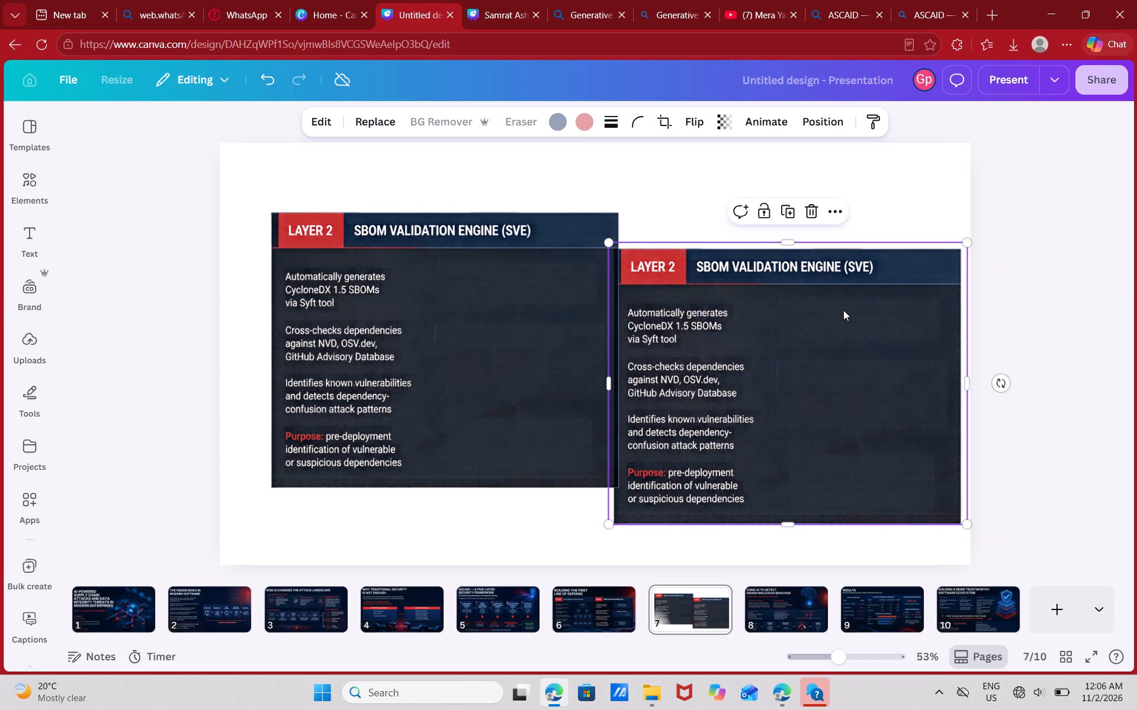
{"action": "key", "text": "BackSpace"}
{"action": "left_click", "coordinate": [549, 290]}
{"action": "key", "text": "BackSpace"}
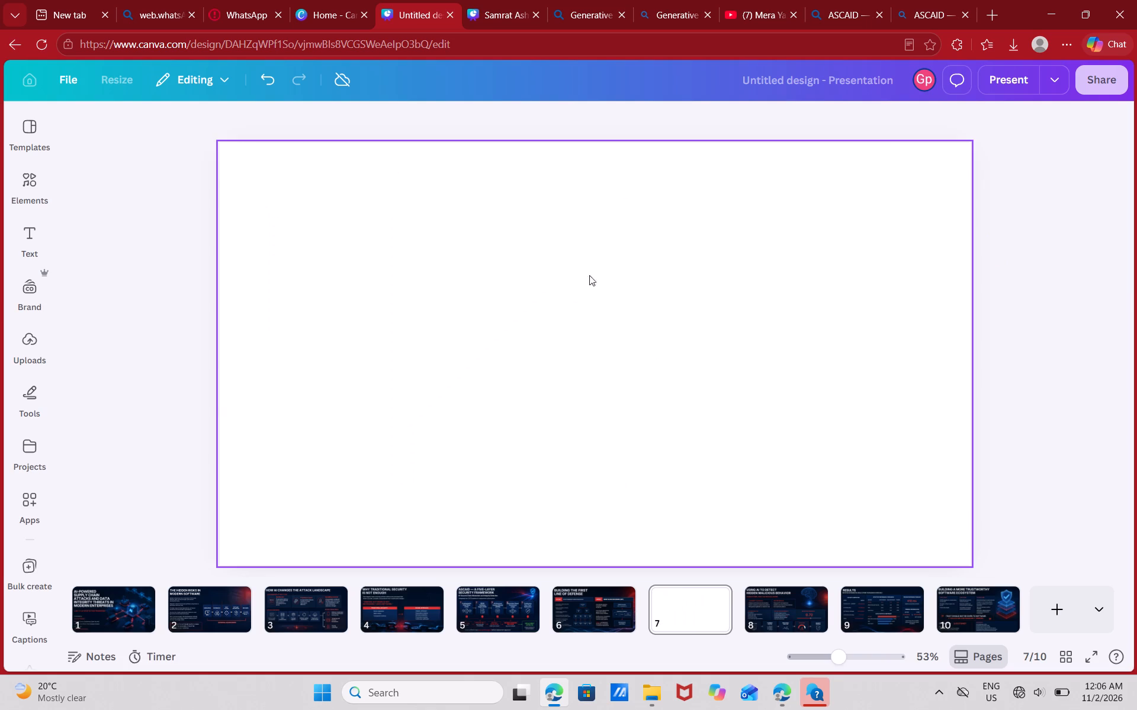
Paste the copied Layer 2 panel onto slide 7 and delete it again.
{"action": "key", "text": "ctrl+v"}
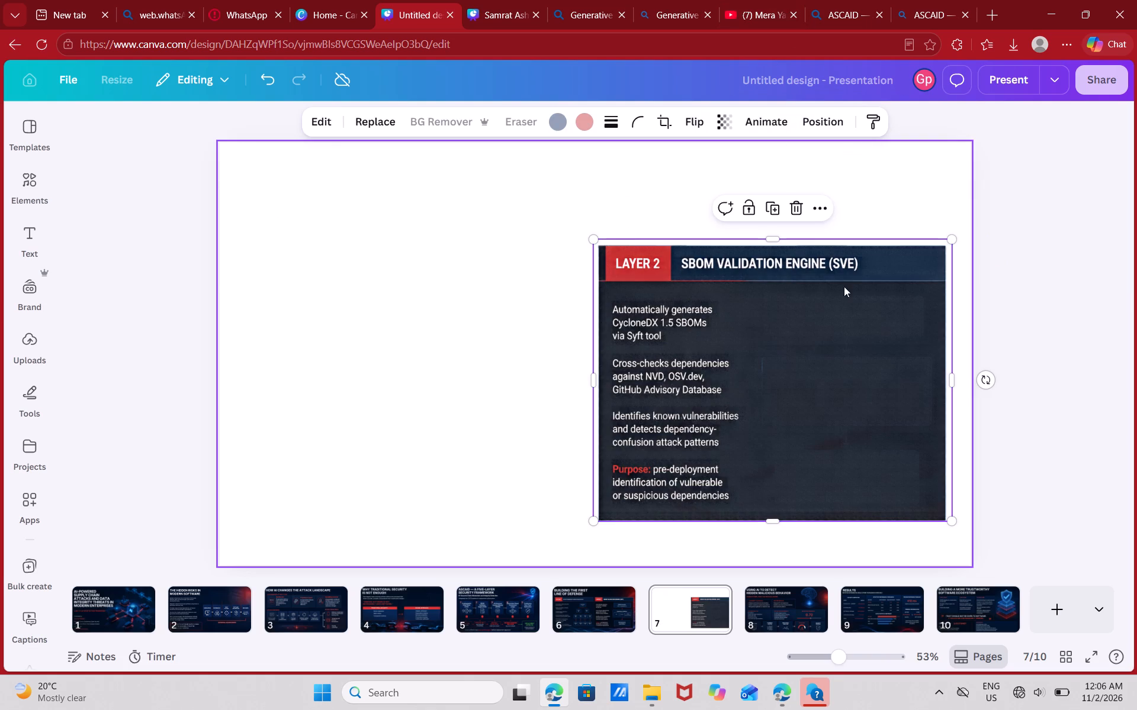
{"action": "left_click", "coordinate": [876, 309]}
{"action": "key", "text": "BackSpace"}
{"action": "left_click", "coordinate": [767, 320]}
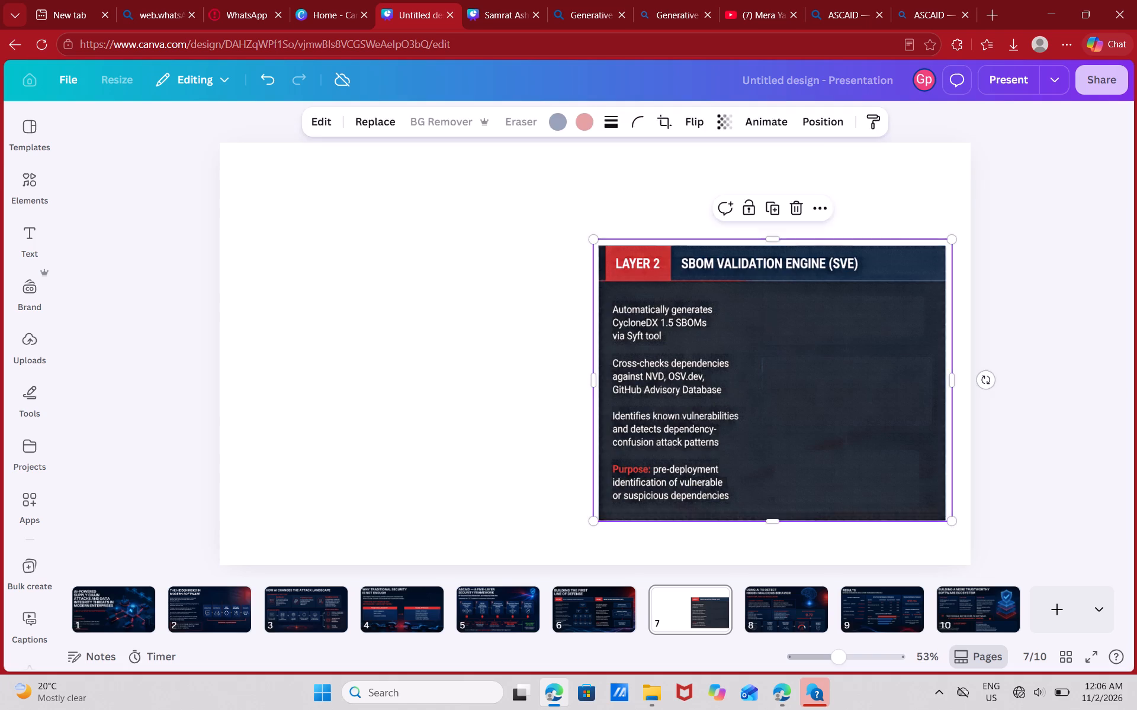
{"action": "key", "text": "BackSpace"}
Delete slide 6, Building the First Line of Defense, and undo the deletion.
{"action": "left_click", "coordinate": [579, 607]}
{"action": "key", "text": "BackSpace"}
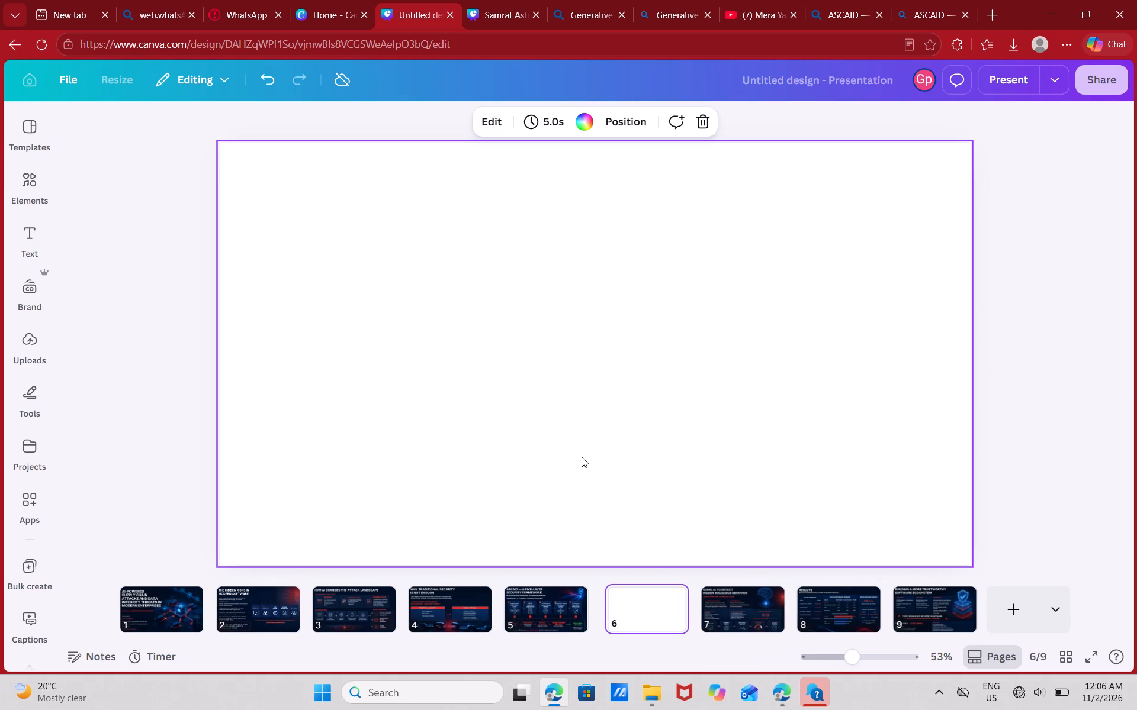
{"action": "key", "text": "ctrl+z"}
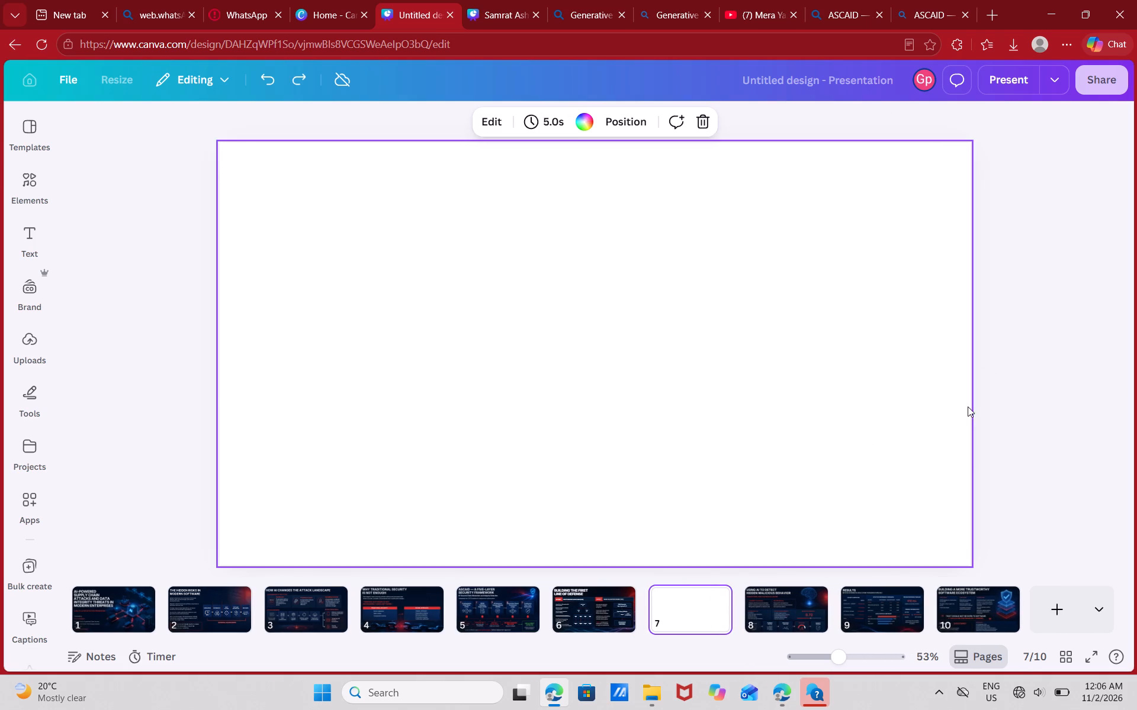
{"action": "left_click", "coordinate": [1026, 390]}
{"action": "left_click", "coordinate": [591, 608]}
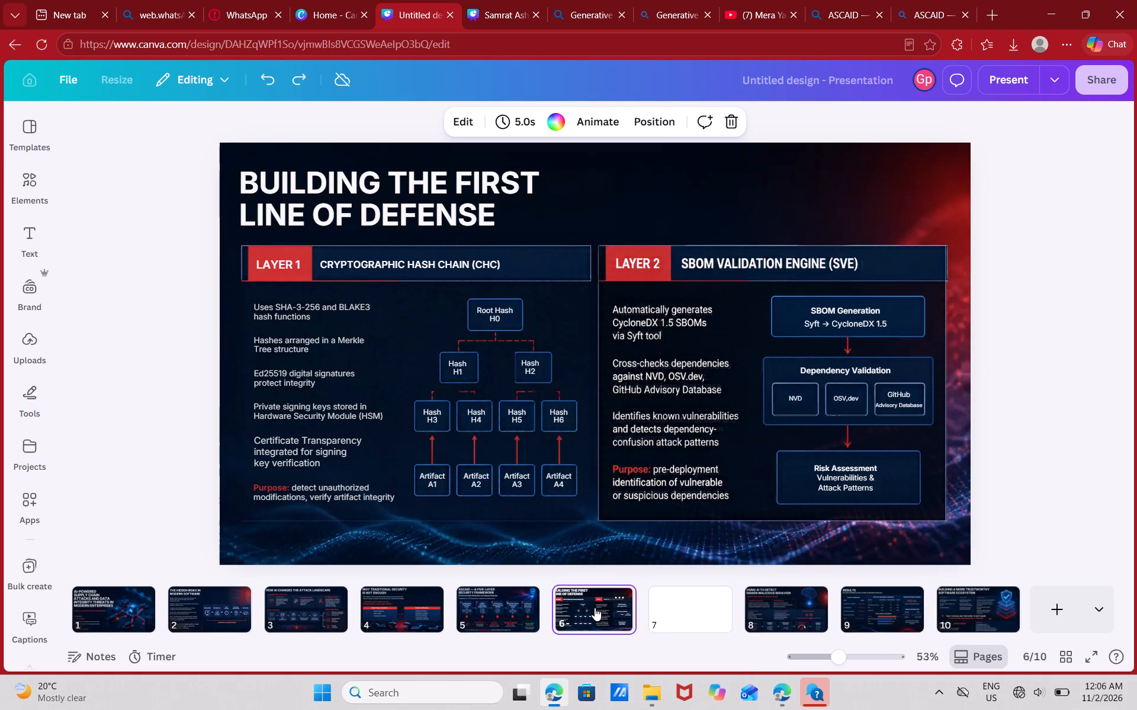
On slide 10, delete the trust quote block: its red frame, both text lines and both quotation marks.
{"action": "left_click", "coordinate": [969, 601]}
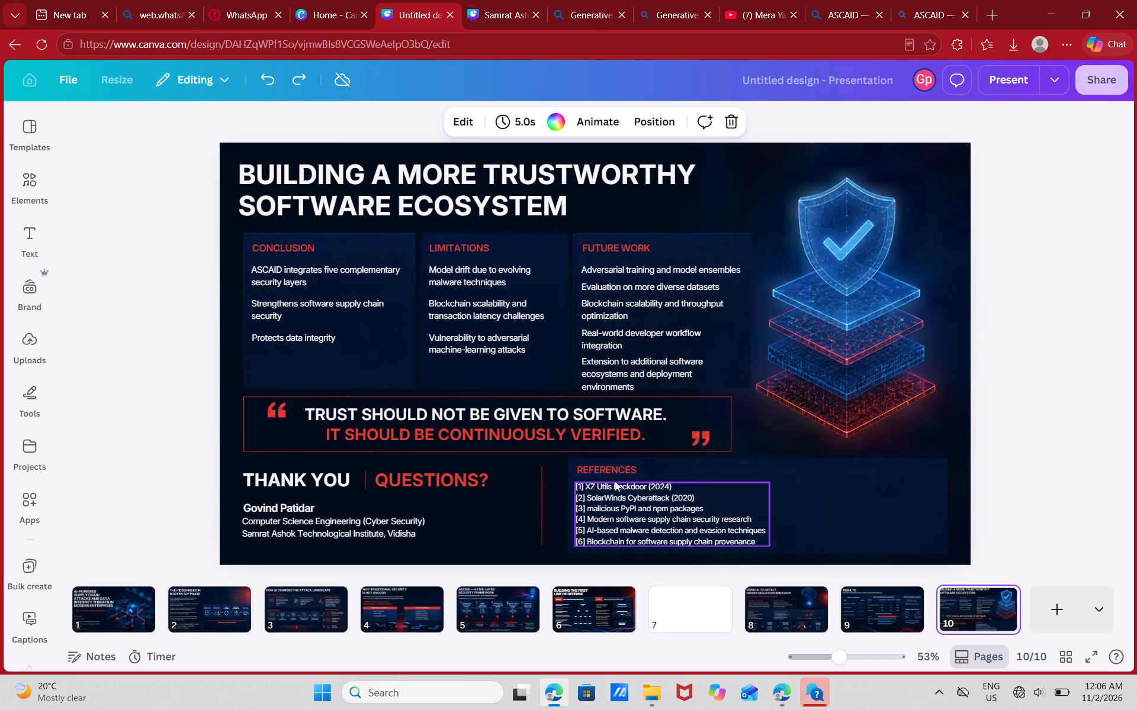
{"action": "left_click", "coordinate": [610, 447]}
{"action": "key", "text": "BackSpace"}
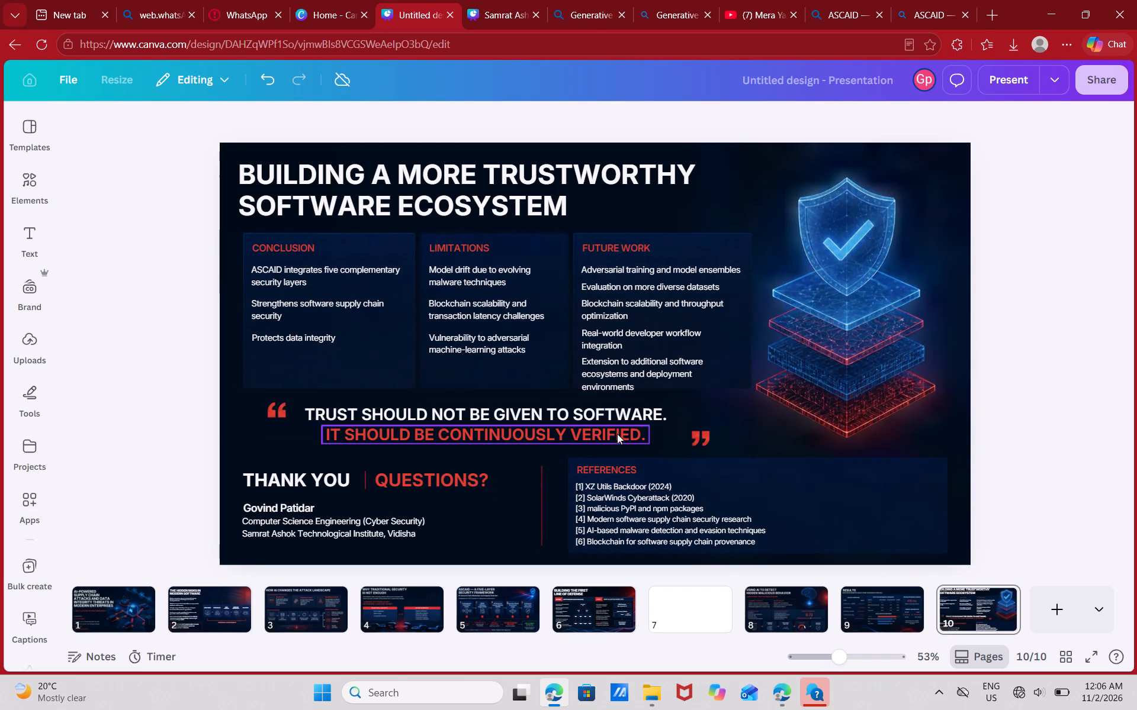
{"action": "left_click", "coordinate": [617, 434]}
{"action": "key", "text": "BackSpace"}
{"action": "left_click", "coordinate": [614, 421]}
{"action": "key", "text": "BackSpace"}
{"action": "left_click", "coordinate": [288, 416]}
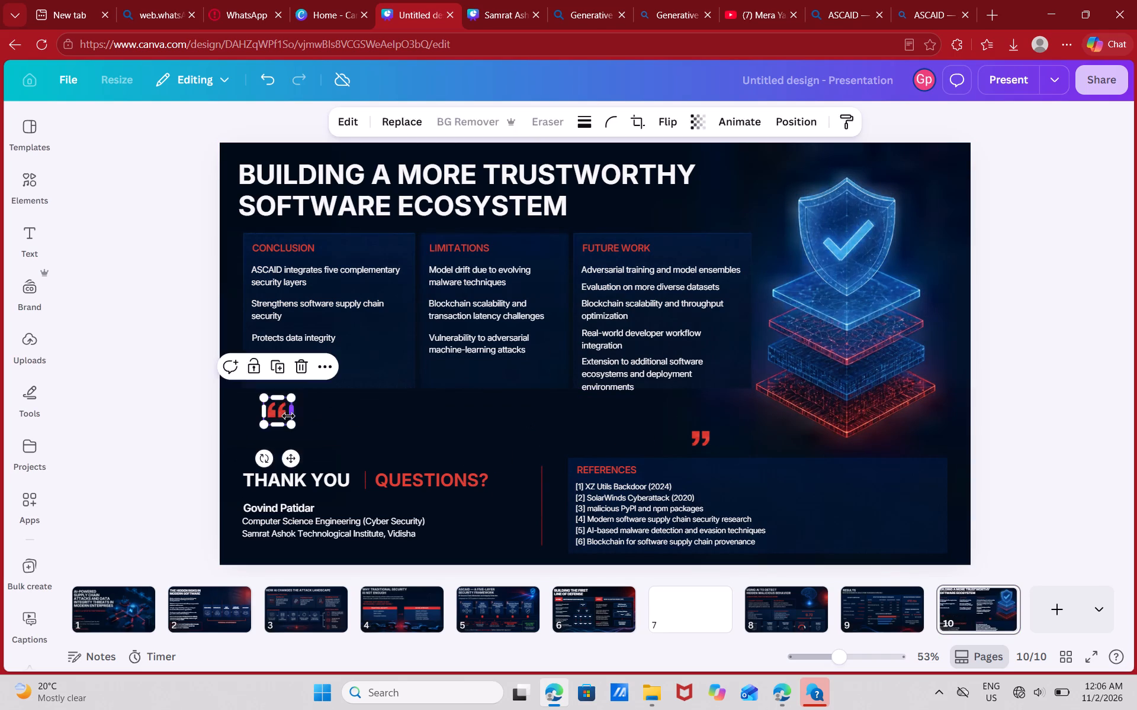
{"action": "key", "text": "BackSpace"}
{"action": "left_click", "coordinate": [694, 435]}
{"action": "key", "text": "BackSpace"}
{"action": "key", "text": "BackSpace"}
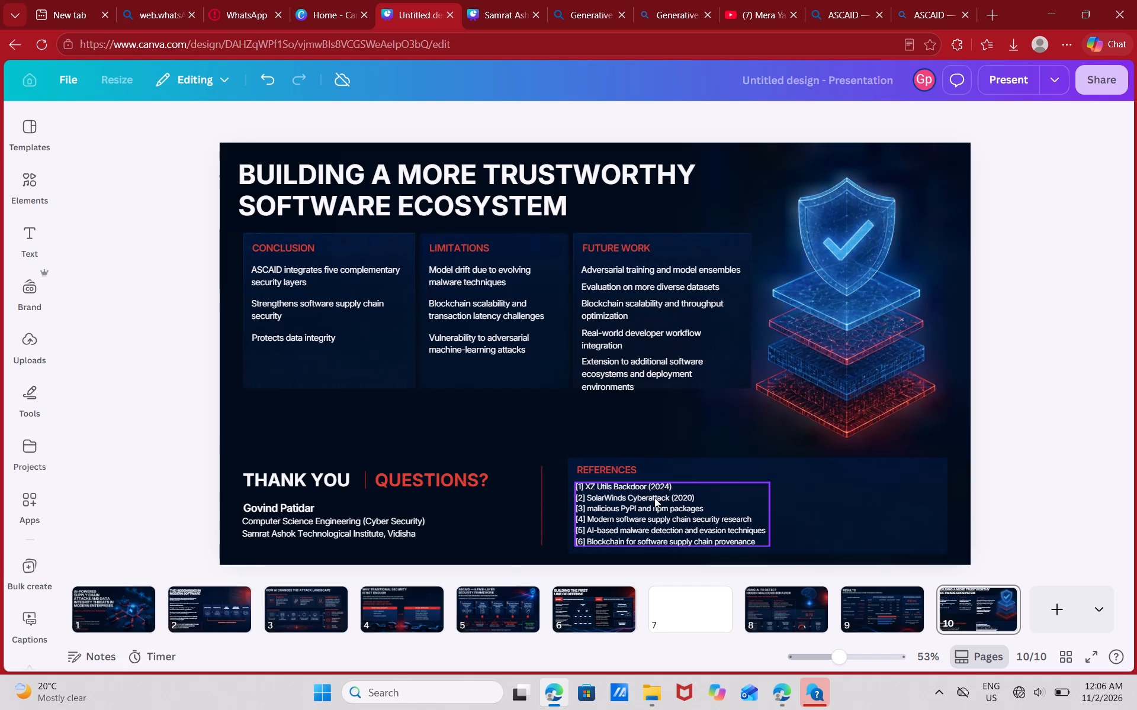
Delete the references section on slide 10: the list, its box, the heading and the adjacent vertical red divider.
{"action": "left_click", "coordinate": [697, 512]}
{"action": "key", "text": "BackSpace"}
{"action": "left_click", "coordinate": [719, 505]}
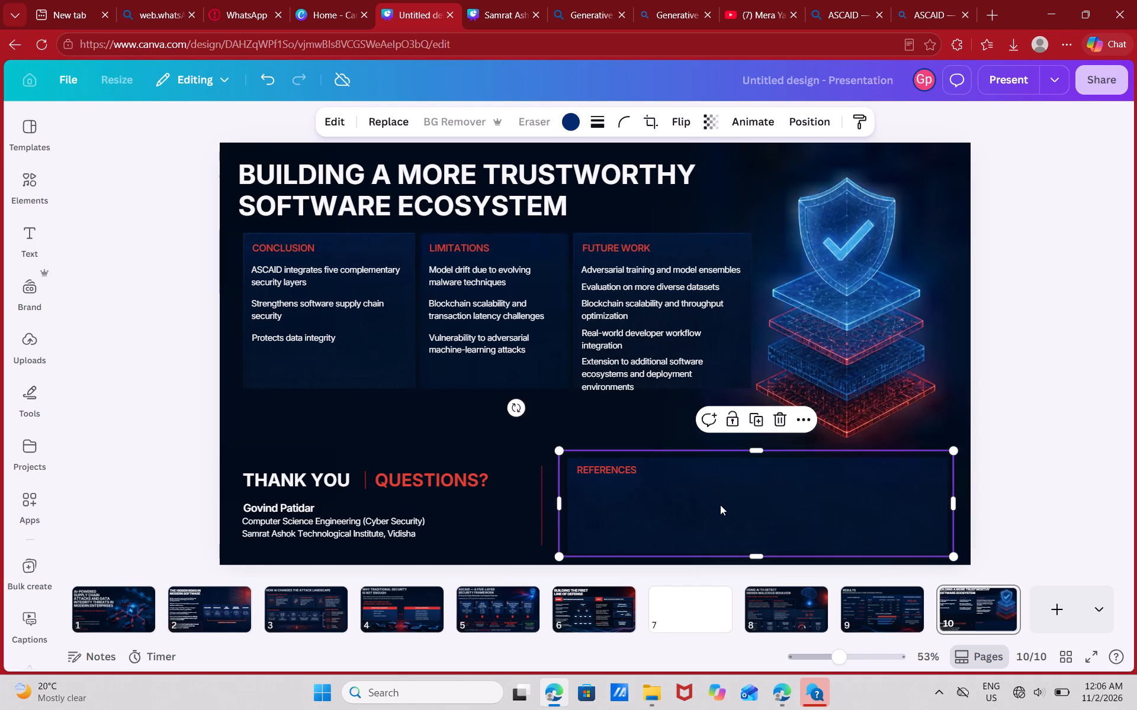
{"action": "key", "text": "BackSpace"}
{"action": "left_click", "coordinate": [622, 472]}
{"action": "key", "text": "BackSpace"}
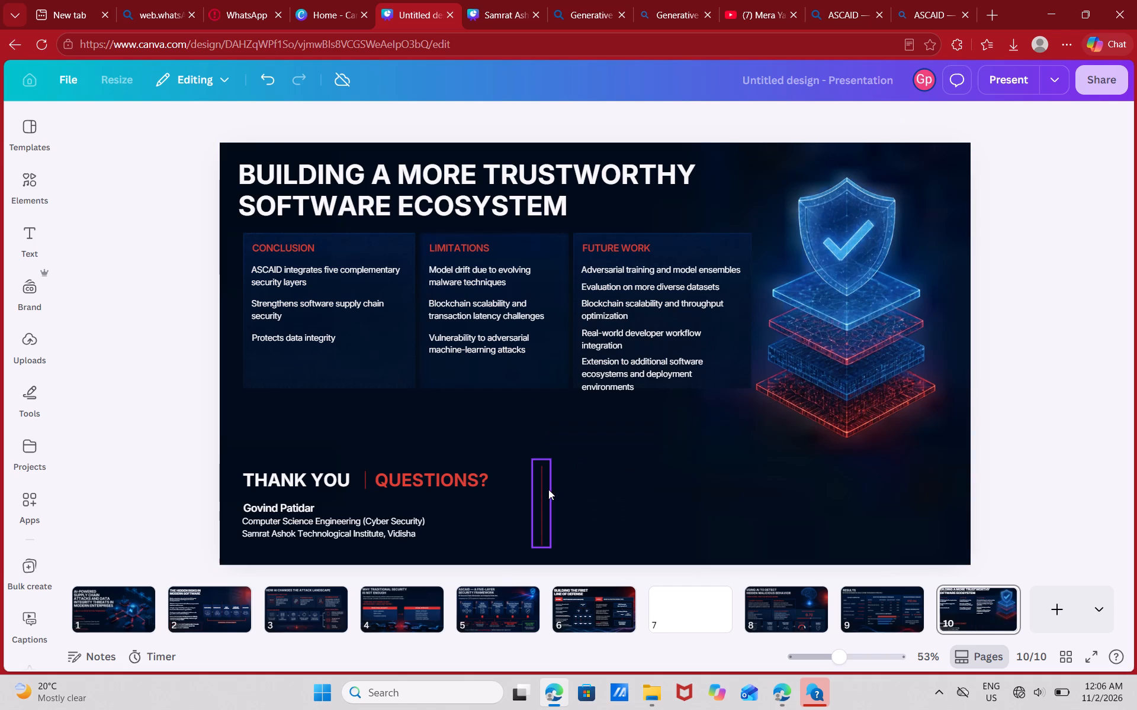
{"action": "left_click", "coordinate": [544, 489]}
{"action": "key", "text": "BackSpace"}
{"action": "left_click", "coordinate": [600, 456]}
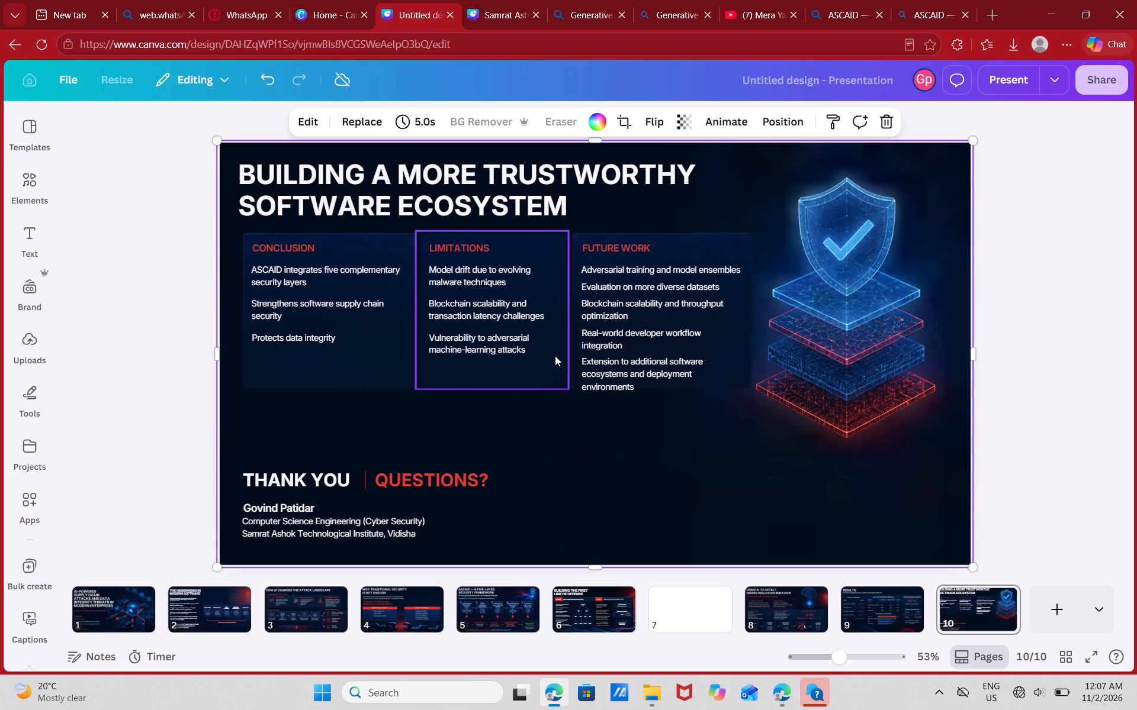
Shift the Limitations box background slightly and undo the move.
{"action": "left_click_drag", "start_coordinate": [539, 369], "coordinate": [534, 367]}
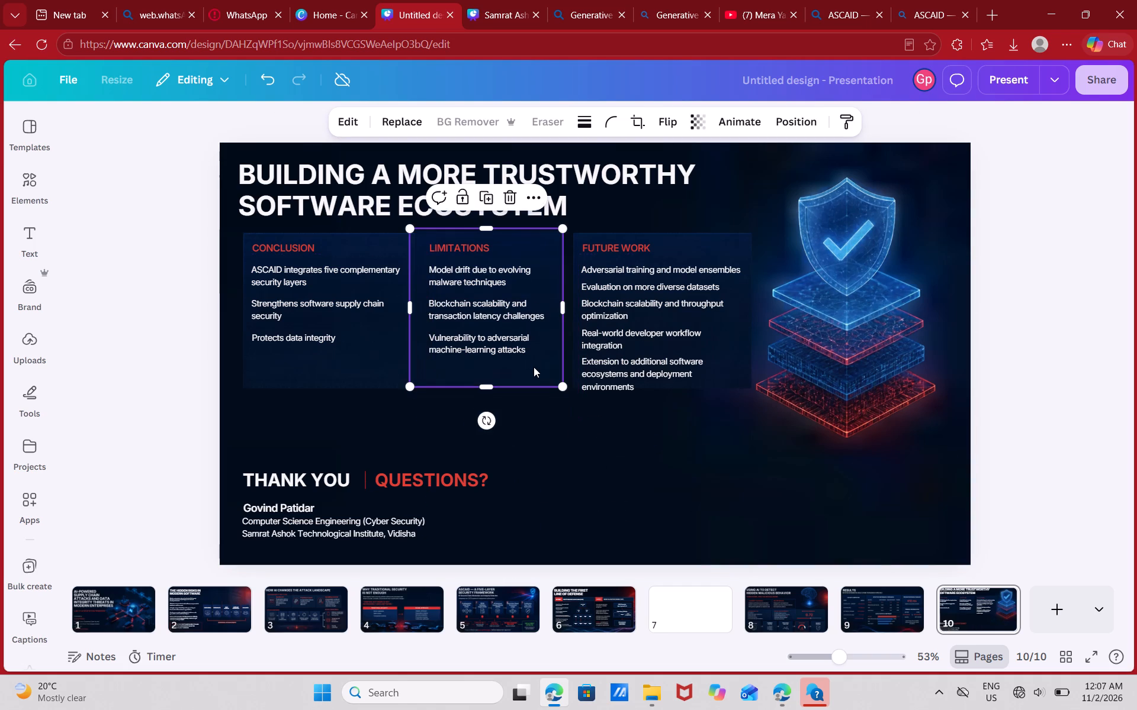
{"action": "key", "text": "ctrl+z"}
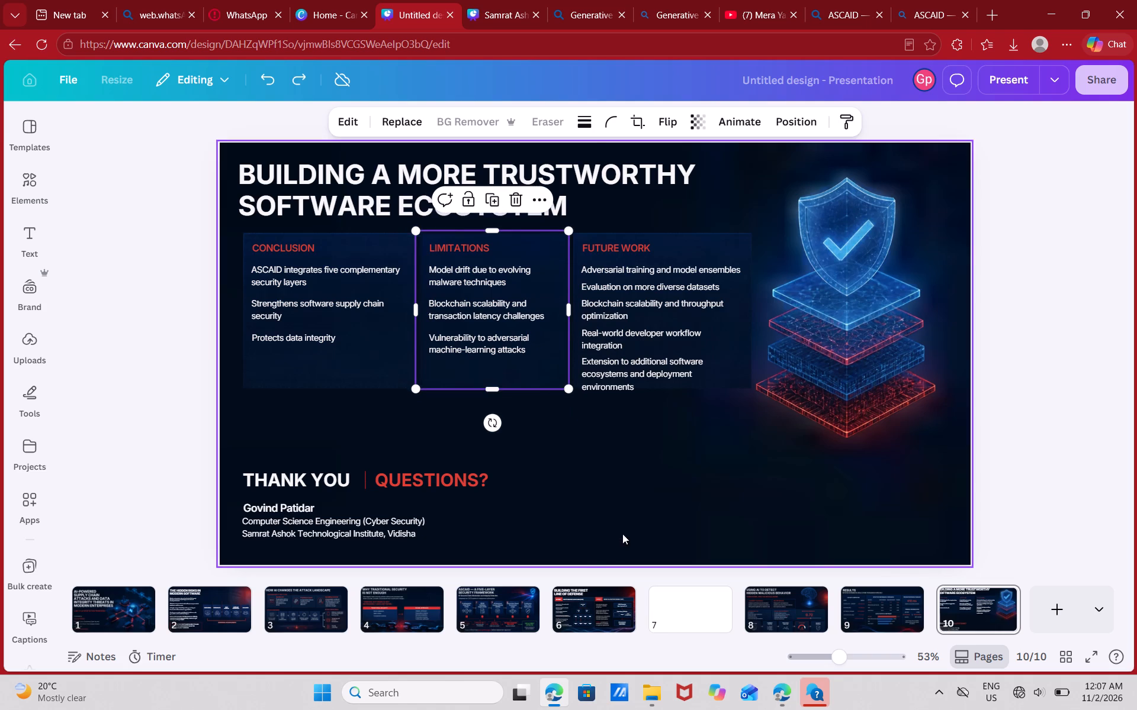
Group the Limitations box background with its heading and three text items on slide 10.
{"action": "left_click", "coordinate": [614, 522]}
{"action": "left_click", "coordinate": [525, 338]}
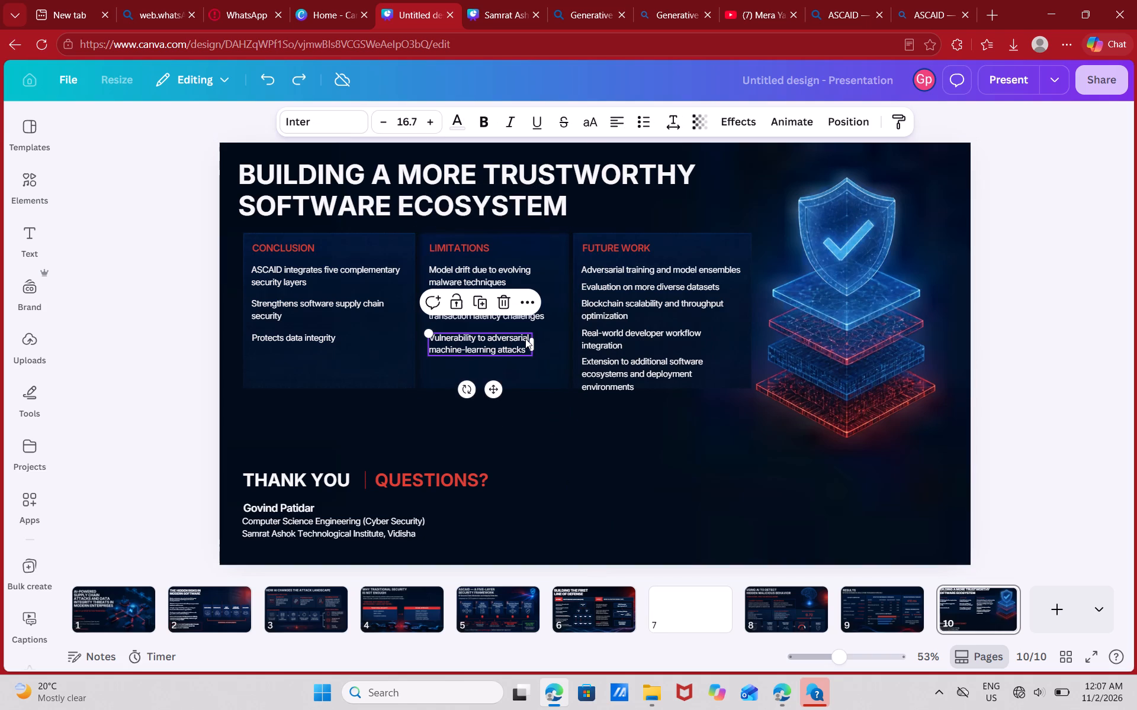
{"action": "left_click", "coordinate": [526, 373], "text": "shift"}
{"action": "left_click", "coordinate": [507, 307], "text": "shift"}
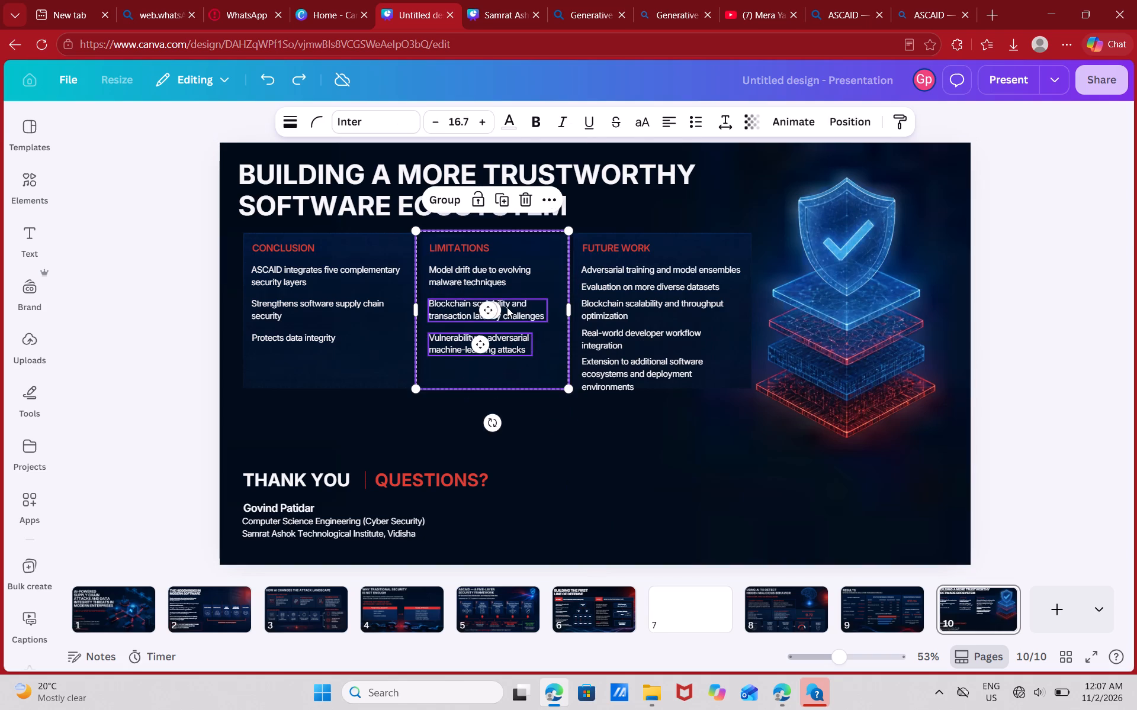
{"action": "left_click", "coordinate": [499, 273], "text": "shift"}
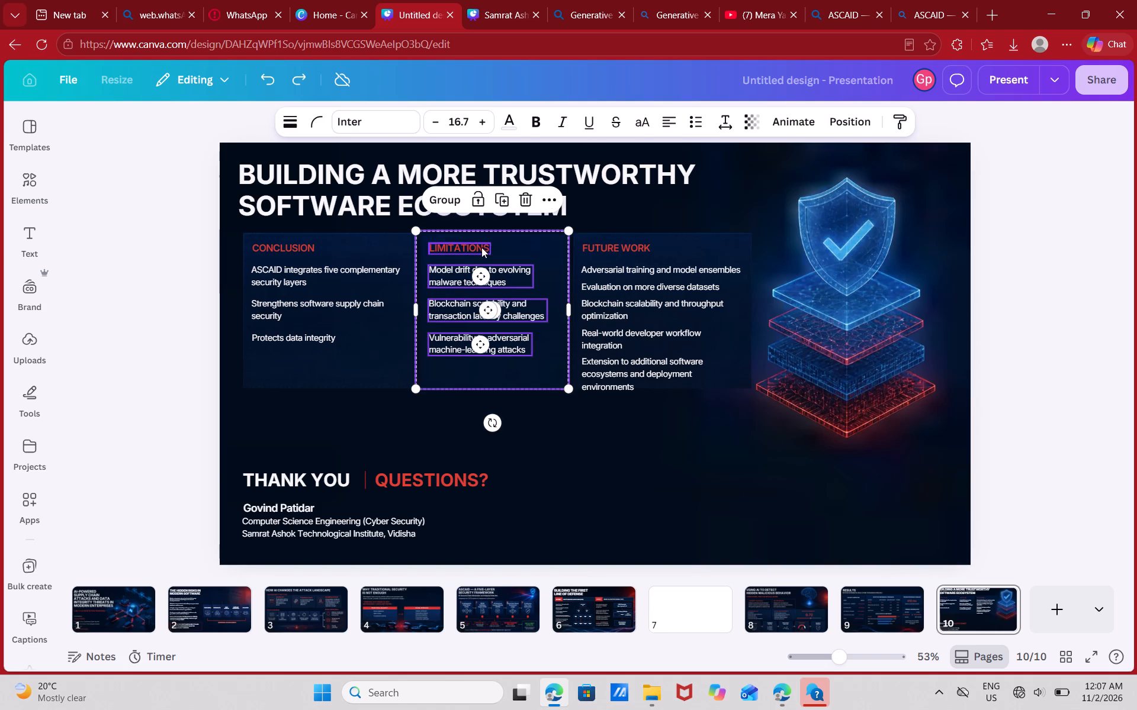
{"action": "left_click", "coordinate": [481, 247], "text": "shift"}
{"action": "left_click", "coordinate": [451, 200], "text": "shift"}
{"action": "left_click", "coordinate": [688, 462]}
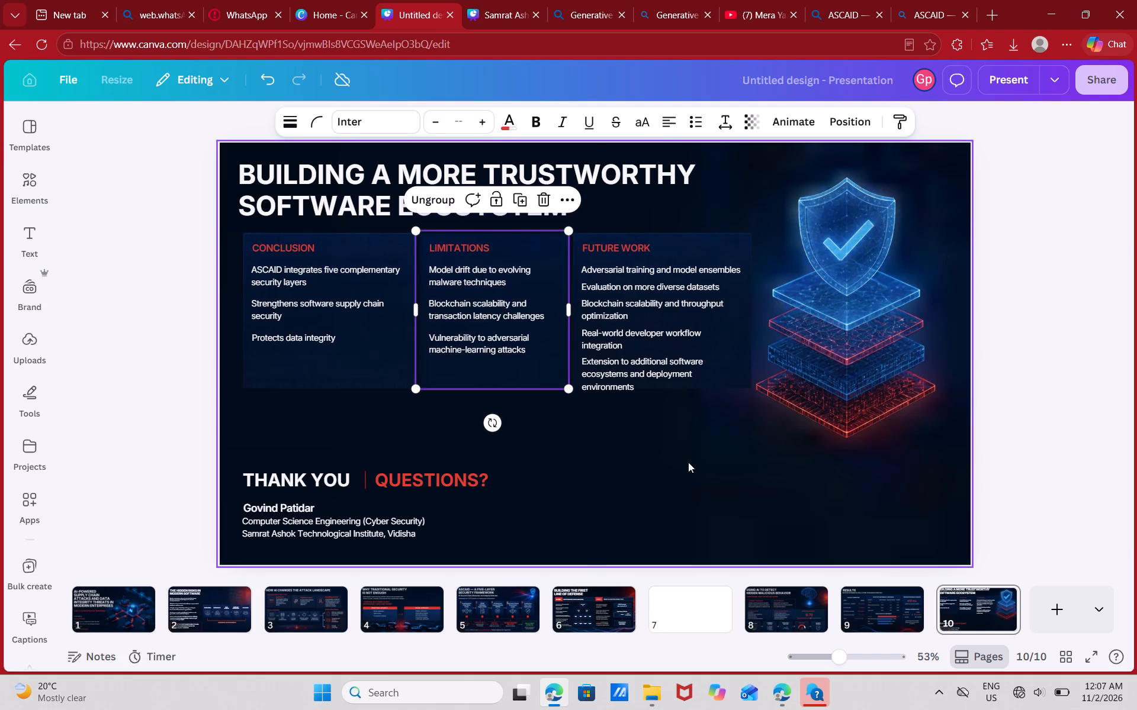
Move the Limitations group down below its original row and centre it horizontally on the page.
{"action": "left_click_drag", "start_coordinate": [528, 375], "coordinate": [573, 449]}
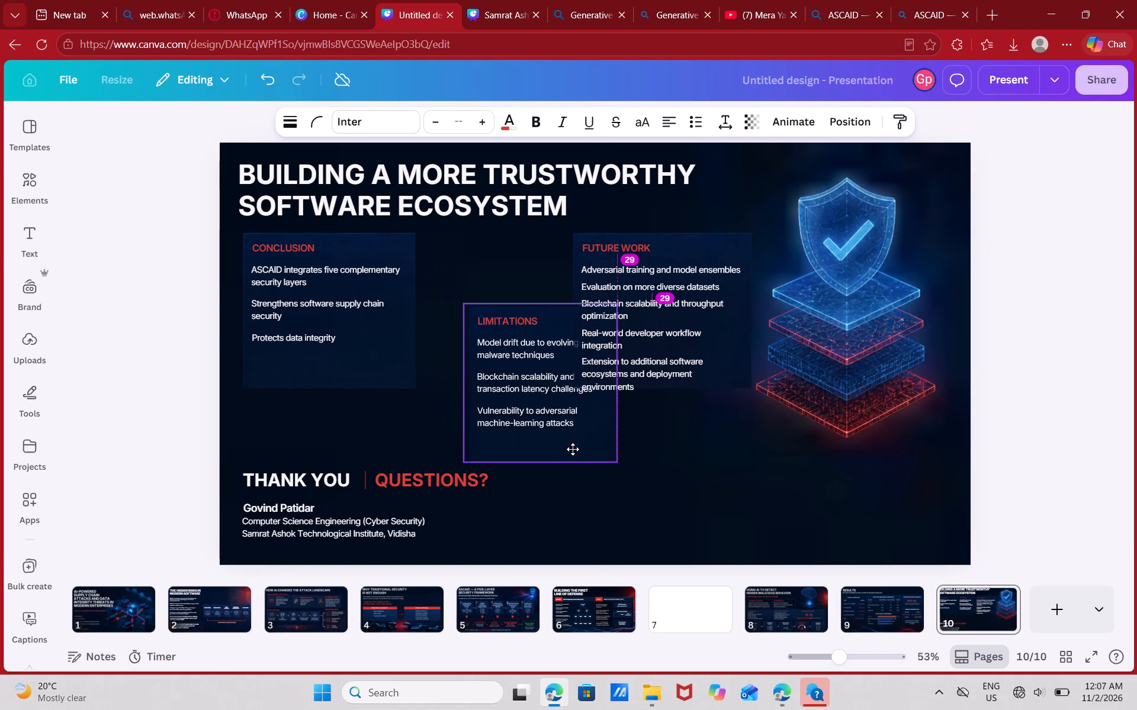
{"action": "left_click_drag", "start_coordinate": [573, 449], "coordinate": [558, 453]}
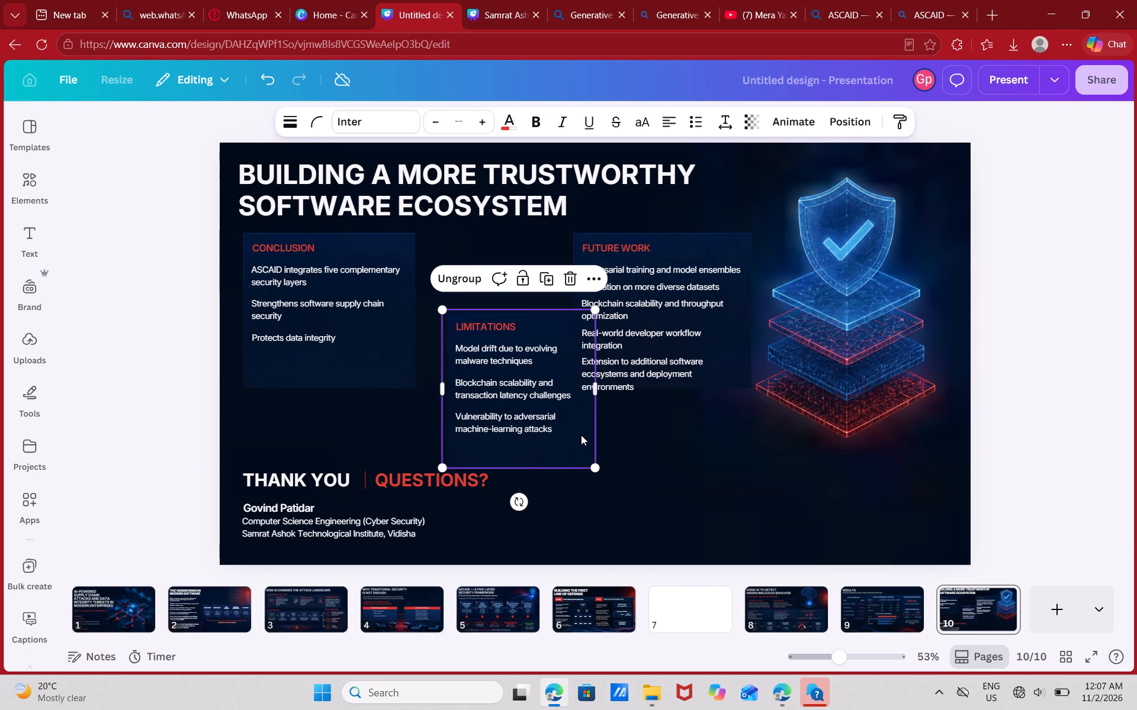
{"action": "right_click", "coordinate": [581, 435]}
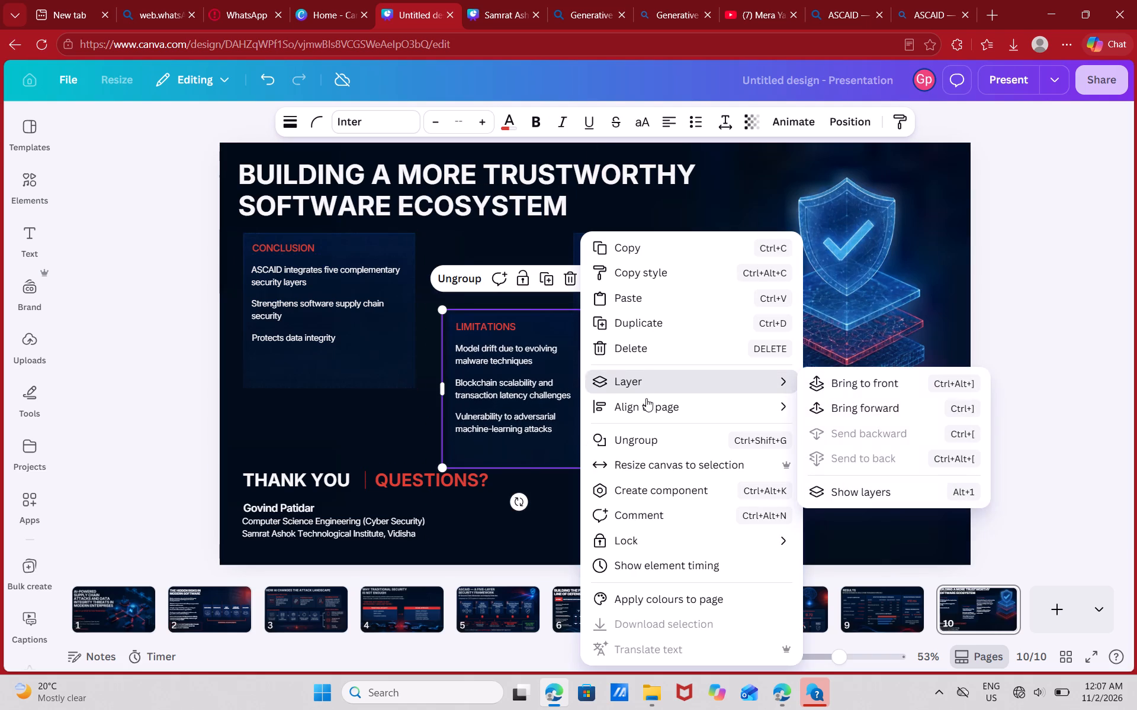
{"action": "left_click", "coordinate": [850, 425]}
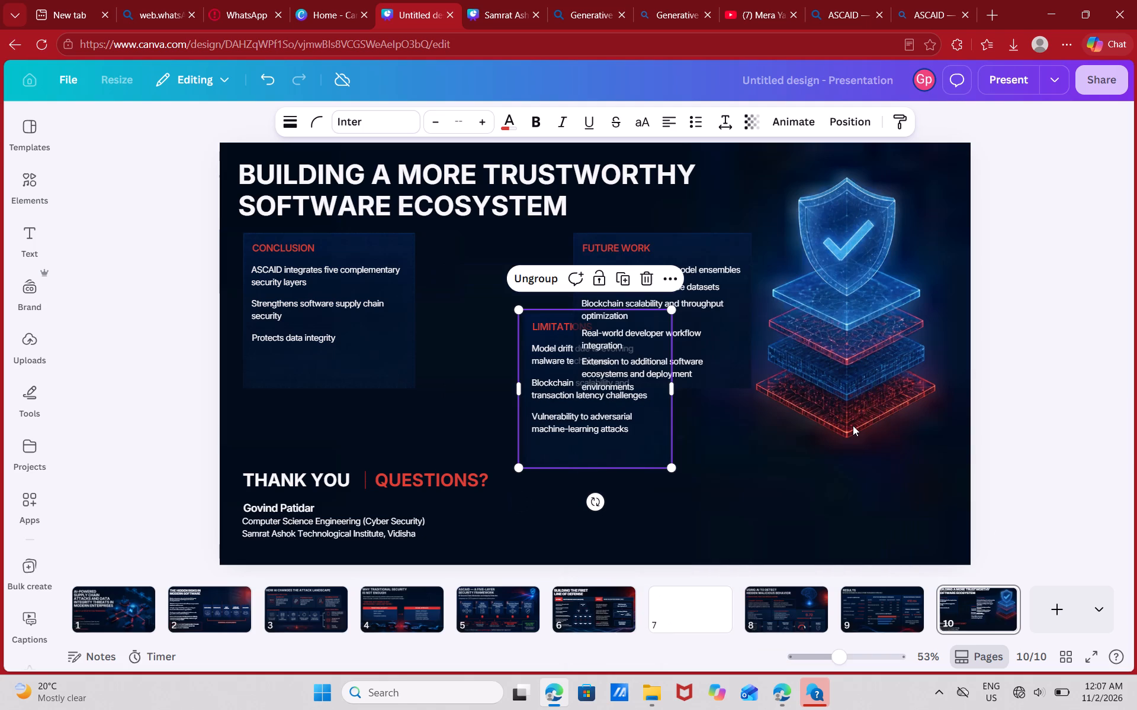
{"action": "left_click", "coordinate": [1041, 367]}
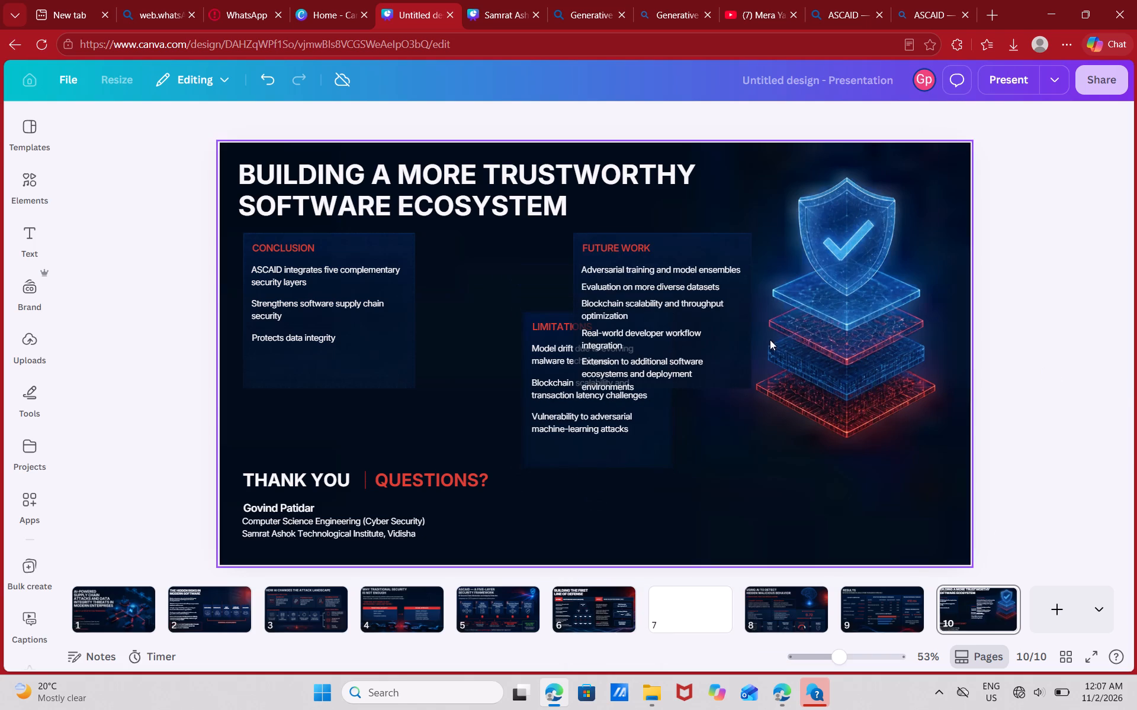
Group the Conclusion box background with its heading and three text items on slide 10.
{"action": "left_click", "coordinate": [290, 373]}
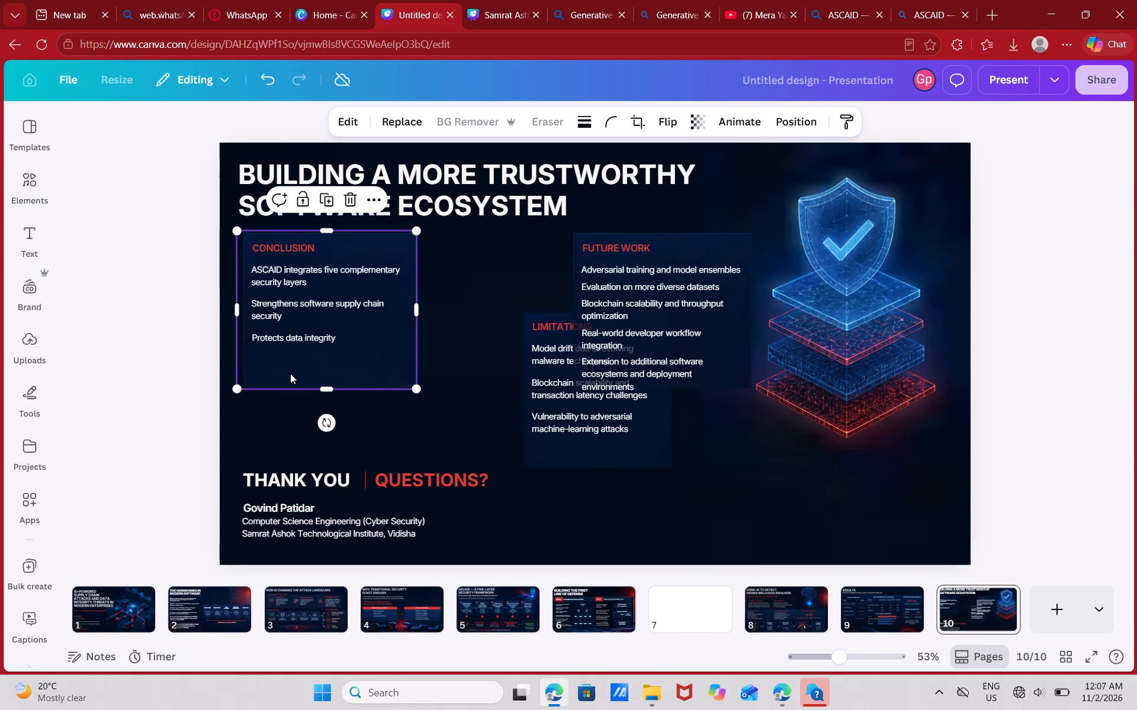
{"action": "left_click", "coordinate": [296, 335], "text": "shift"}
{"action": "left_click", "coordinate": [265, 311], "text": "shift"}
{"action": "left_click", "coordinate": [271, 273], "text": "shift"}
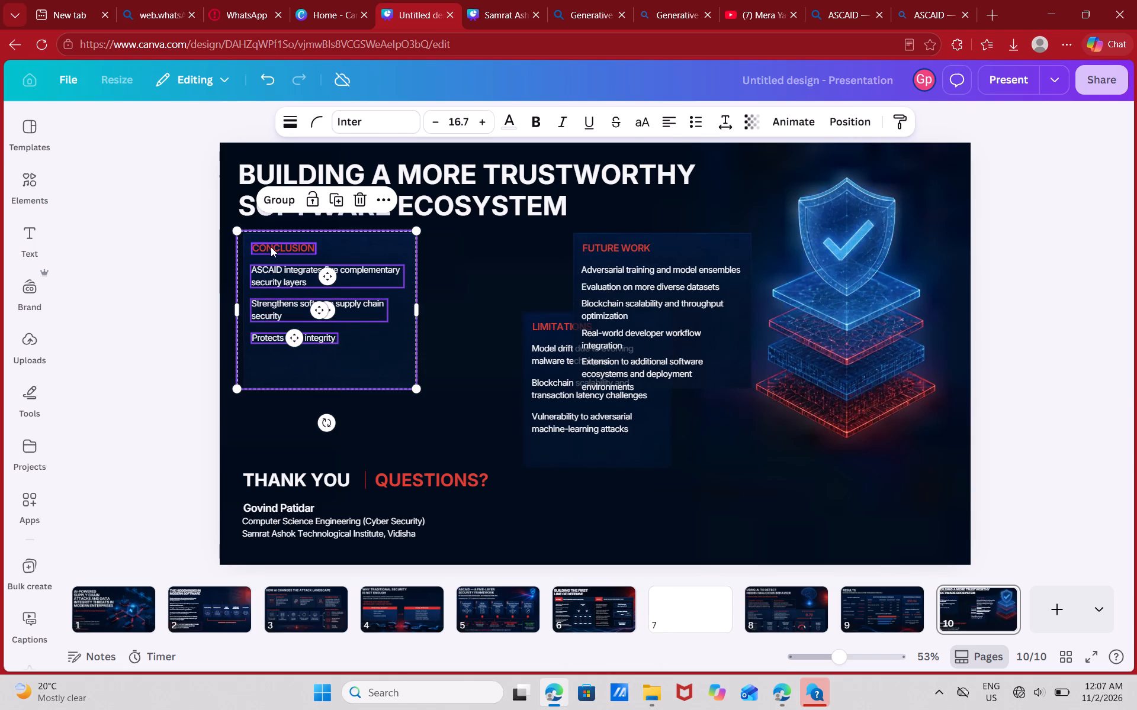
{"action": "left_click", "coordinate": [271, 246], "text": "shift"}
{"action": "left_click", "coordinate": [282, 203], "text": "shift"}
{"action": "left_click", "coordinate": [471, 396]}
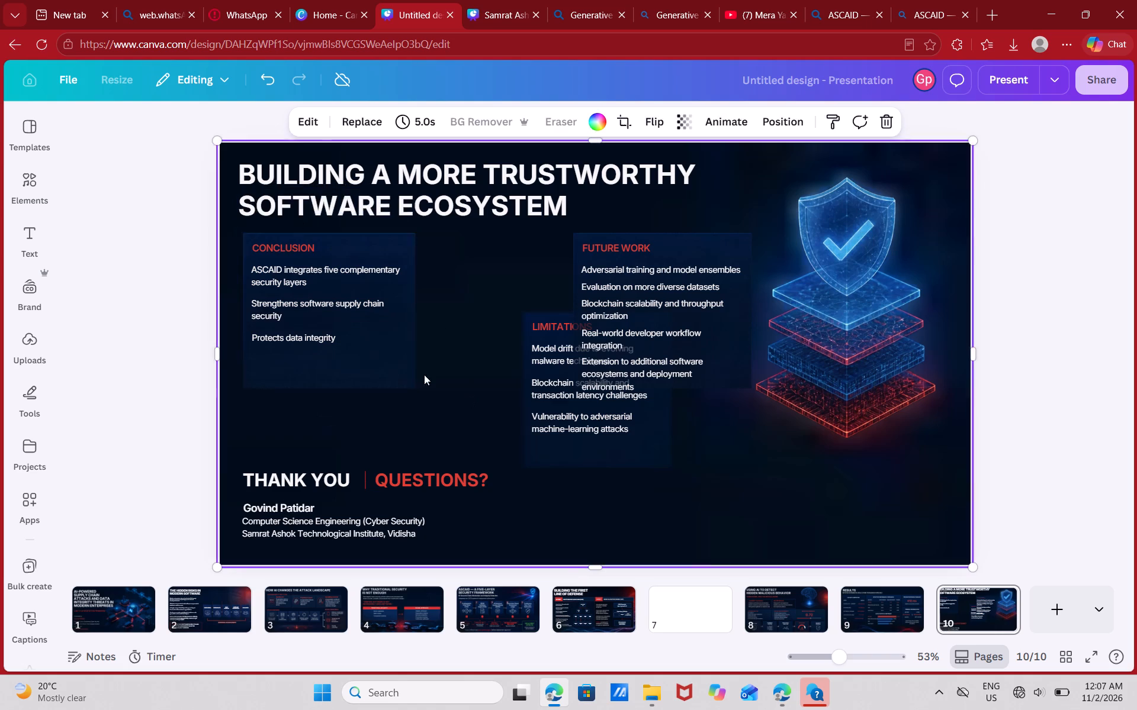
Move the Conclusion group slightly down and to the right on the slide.
{"action": "left_click_drag", "start_coordinate": [360, 344], "coordinate": [377, 354]}
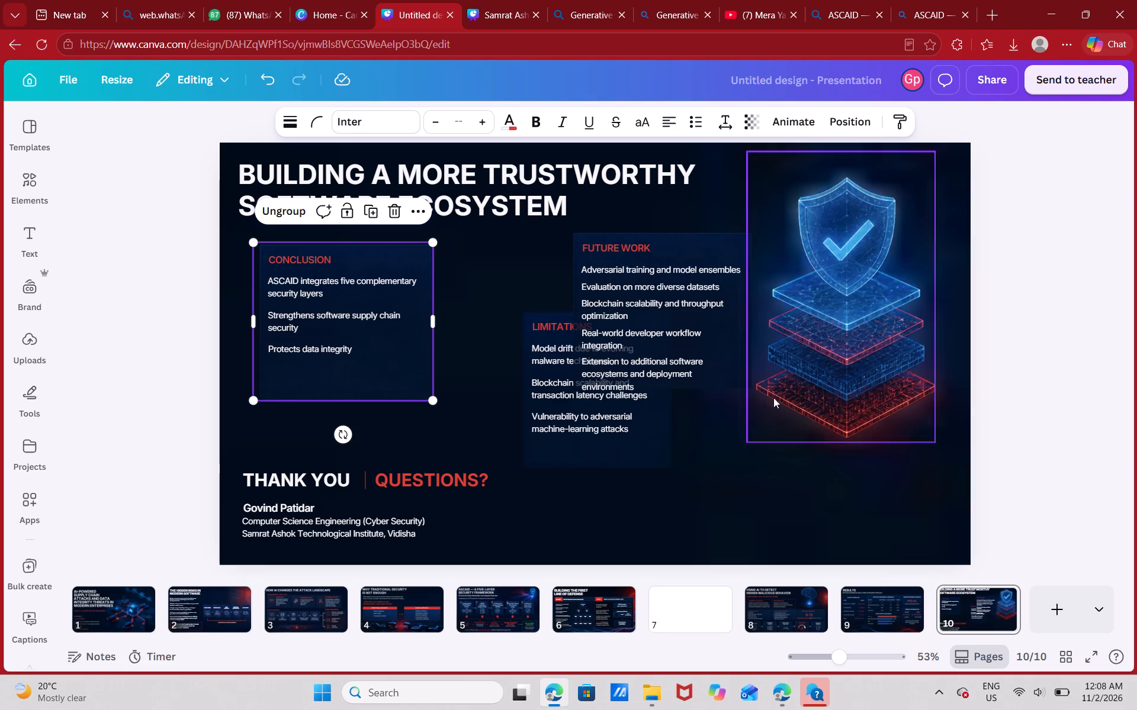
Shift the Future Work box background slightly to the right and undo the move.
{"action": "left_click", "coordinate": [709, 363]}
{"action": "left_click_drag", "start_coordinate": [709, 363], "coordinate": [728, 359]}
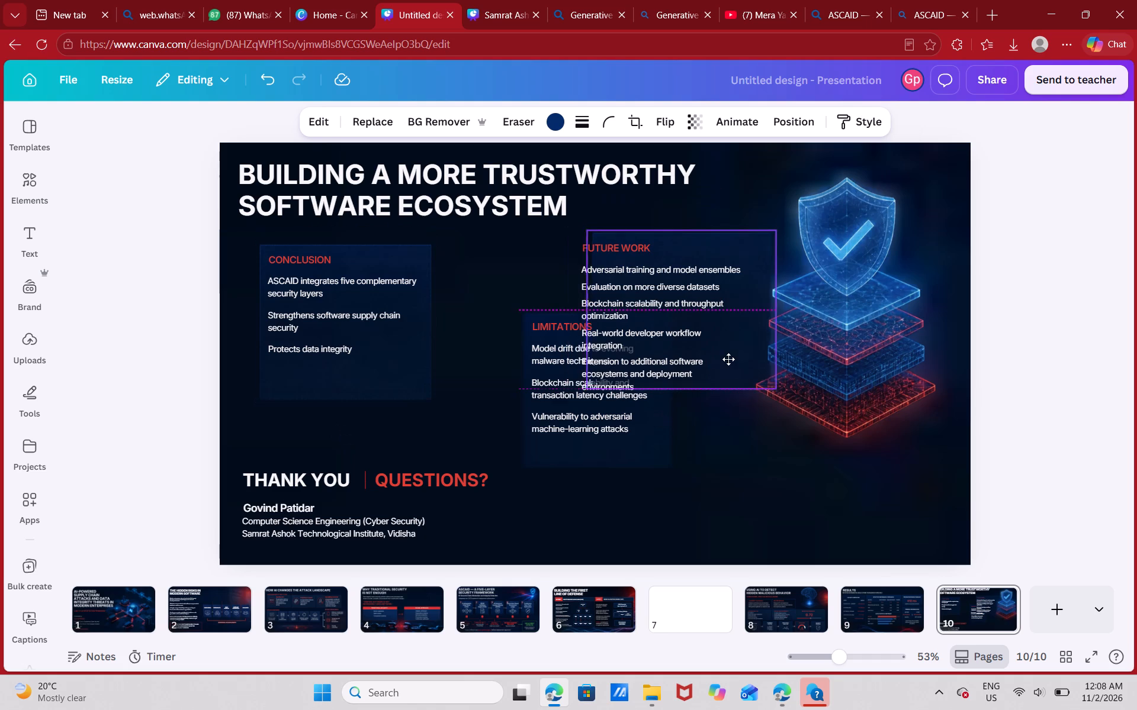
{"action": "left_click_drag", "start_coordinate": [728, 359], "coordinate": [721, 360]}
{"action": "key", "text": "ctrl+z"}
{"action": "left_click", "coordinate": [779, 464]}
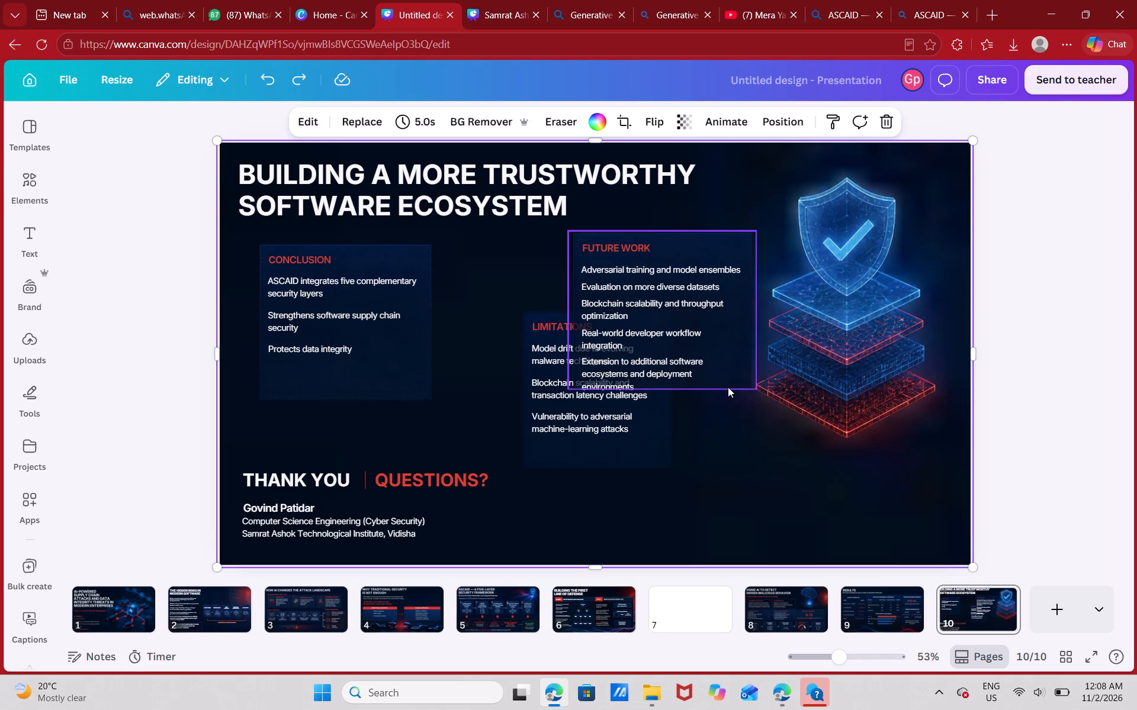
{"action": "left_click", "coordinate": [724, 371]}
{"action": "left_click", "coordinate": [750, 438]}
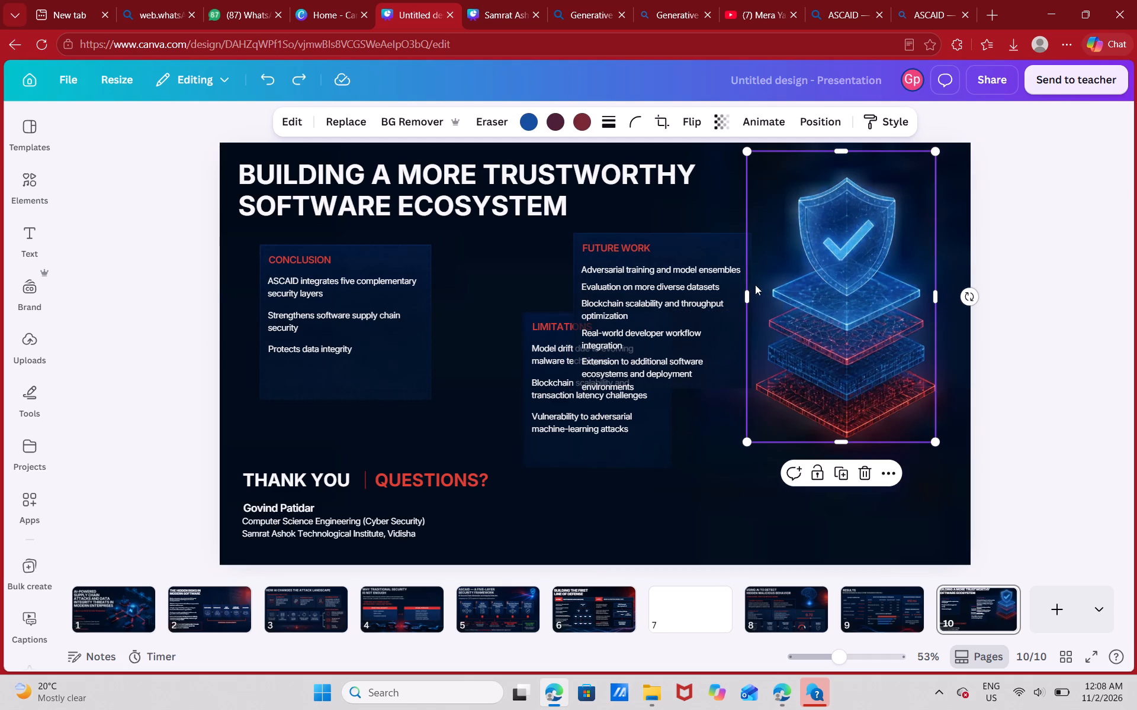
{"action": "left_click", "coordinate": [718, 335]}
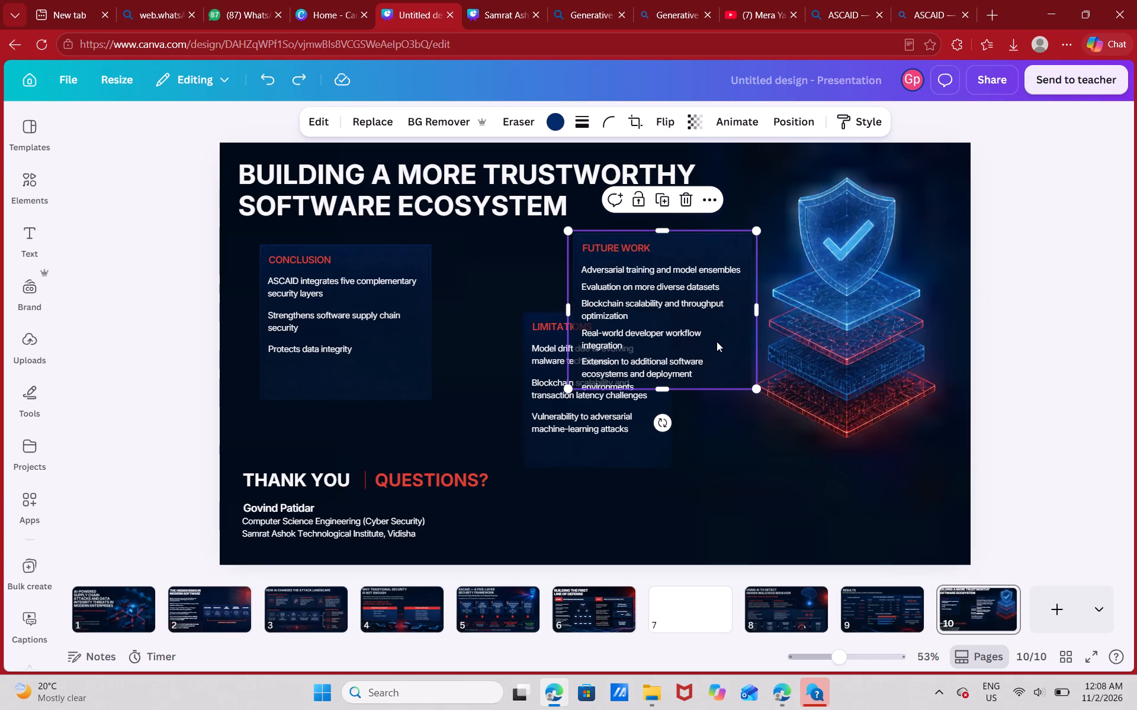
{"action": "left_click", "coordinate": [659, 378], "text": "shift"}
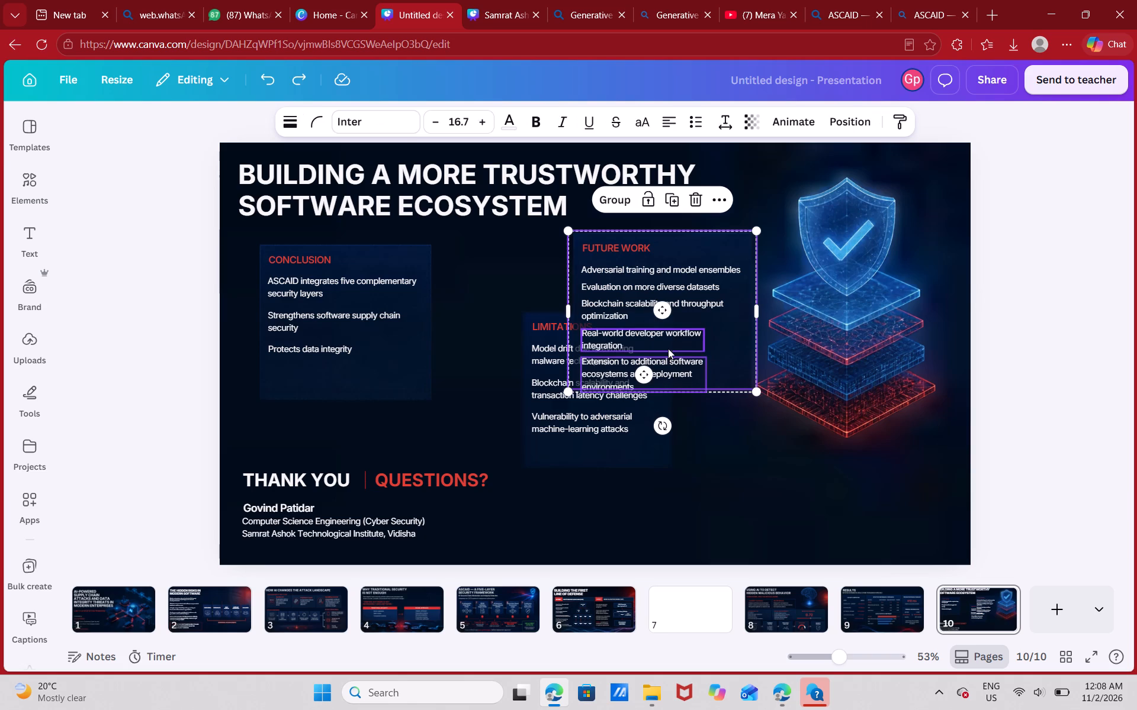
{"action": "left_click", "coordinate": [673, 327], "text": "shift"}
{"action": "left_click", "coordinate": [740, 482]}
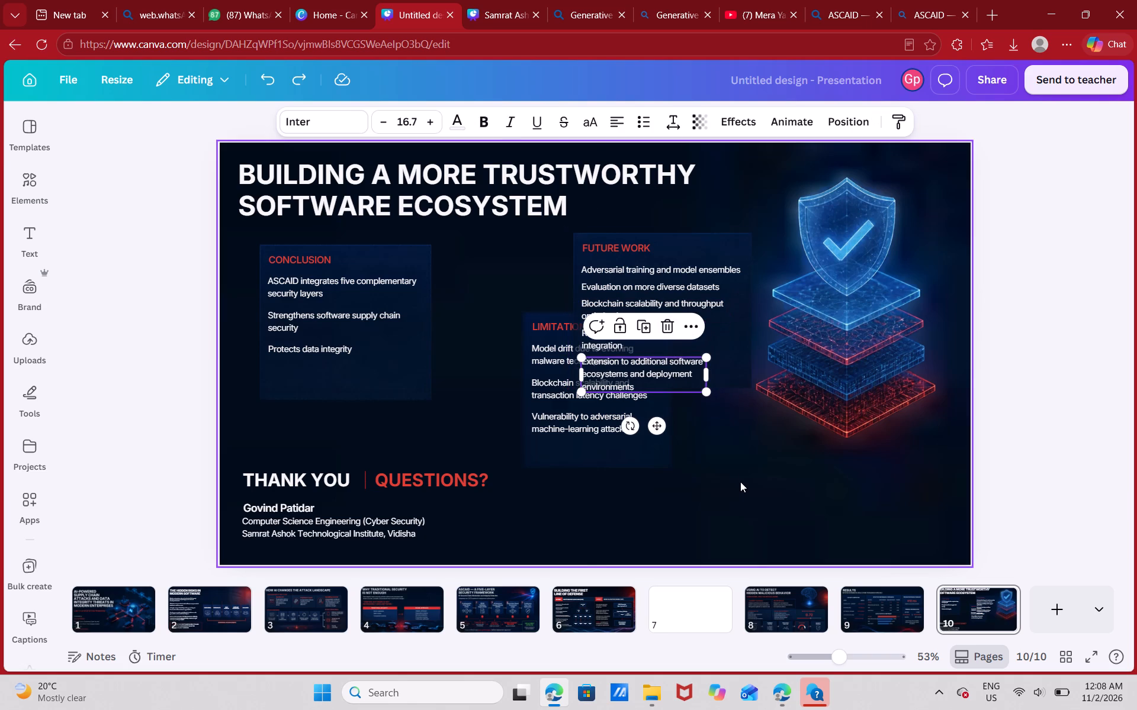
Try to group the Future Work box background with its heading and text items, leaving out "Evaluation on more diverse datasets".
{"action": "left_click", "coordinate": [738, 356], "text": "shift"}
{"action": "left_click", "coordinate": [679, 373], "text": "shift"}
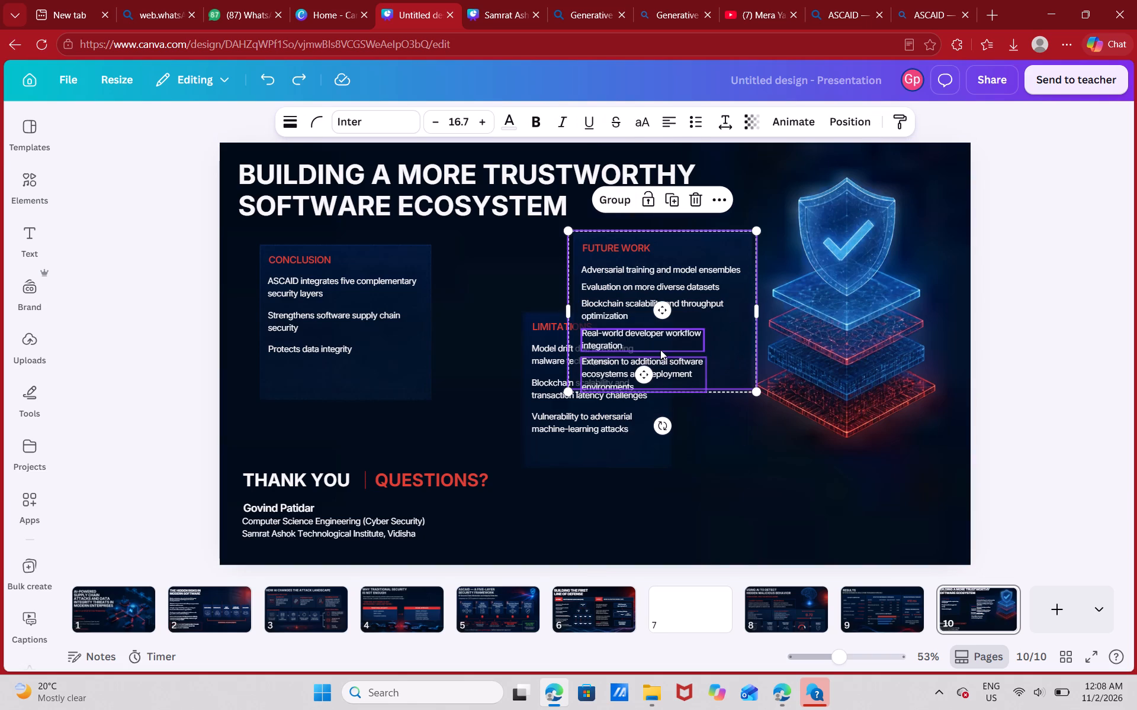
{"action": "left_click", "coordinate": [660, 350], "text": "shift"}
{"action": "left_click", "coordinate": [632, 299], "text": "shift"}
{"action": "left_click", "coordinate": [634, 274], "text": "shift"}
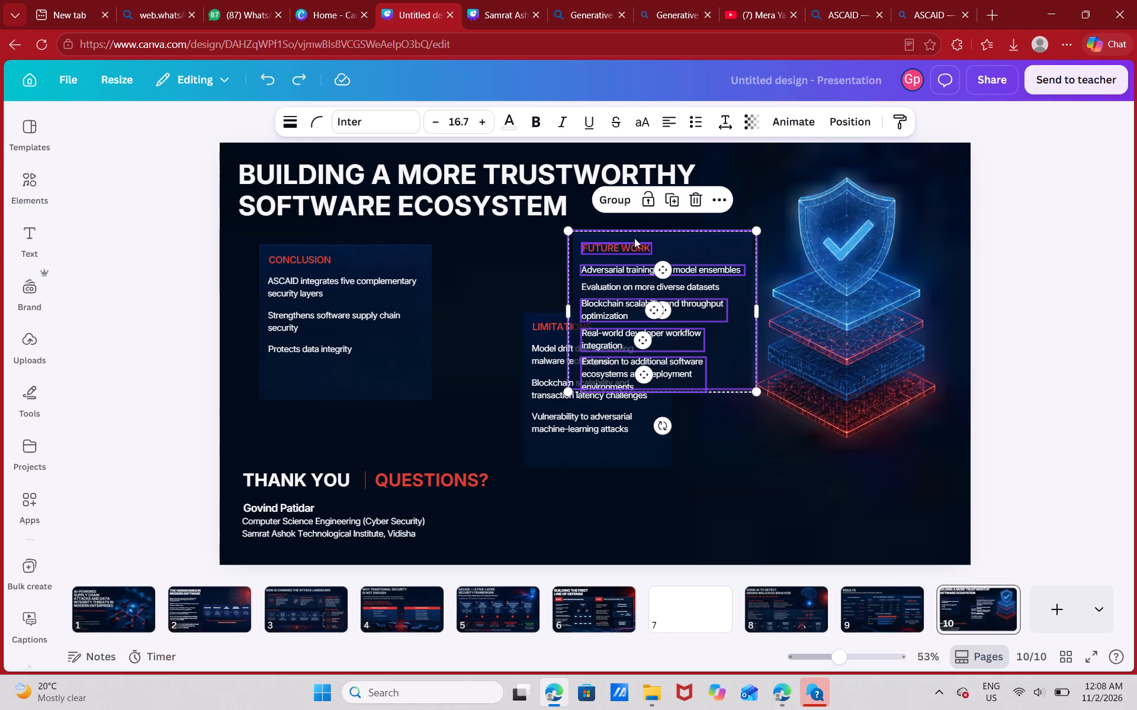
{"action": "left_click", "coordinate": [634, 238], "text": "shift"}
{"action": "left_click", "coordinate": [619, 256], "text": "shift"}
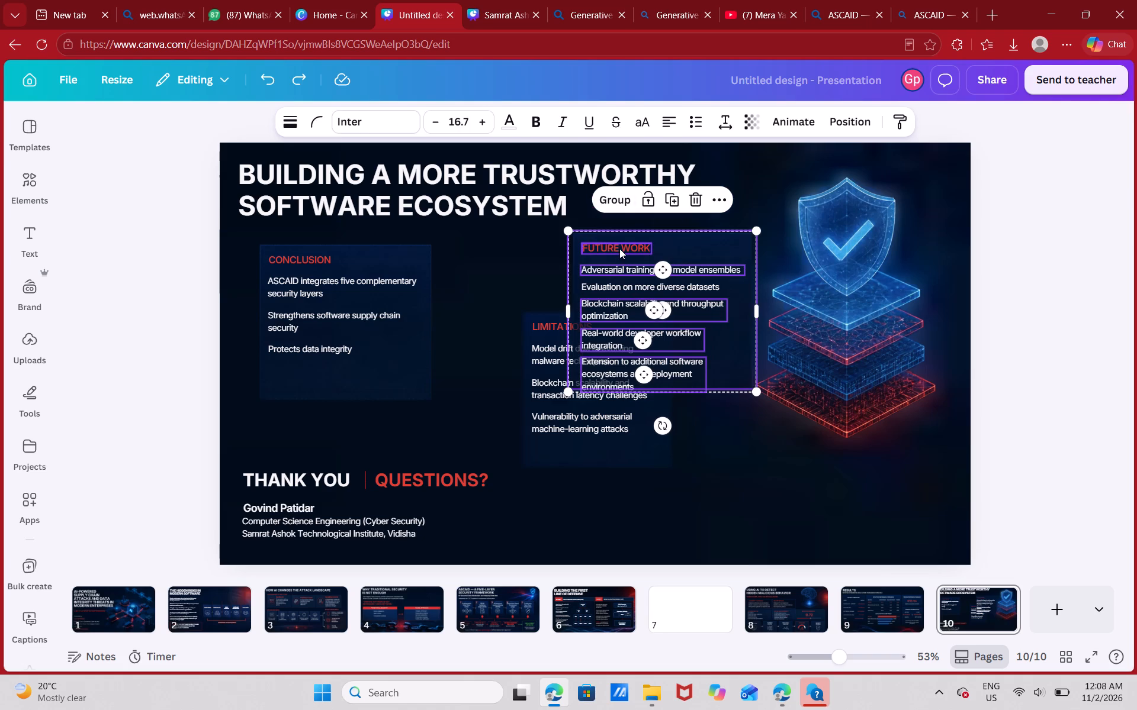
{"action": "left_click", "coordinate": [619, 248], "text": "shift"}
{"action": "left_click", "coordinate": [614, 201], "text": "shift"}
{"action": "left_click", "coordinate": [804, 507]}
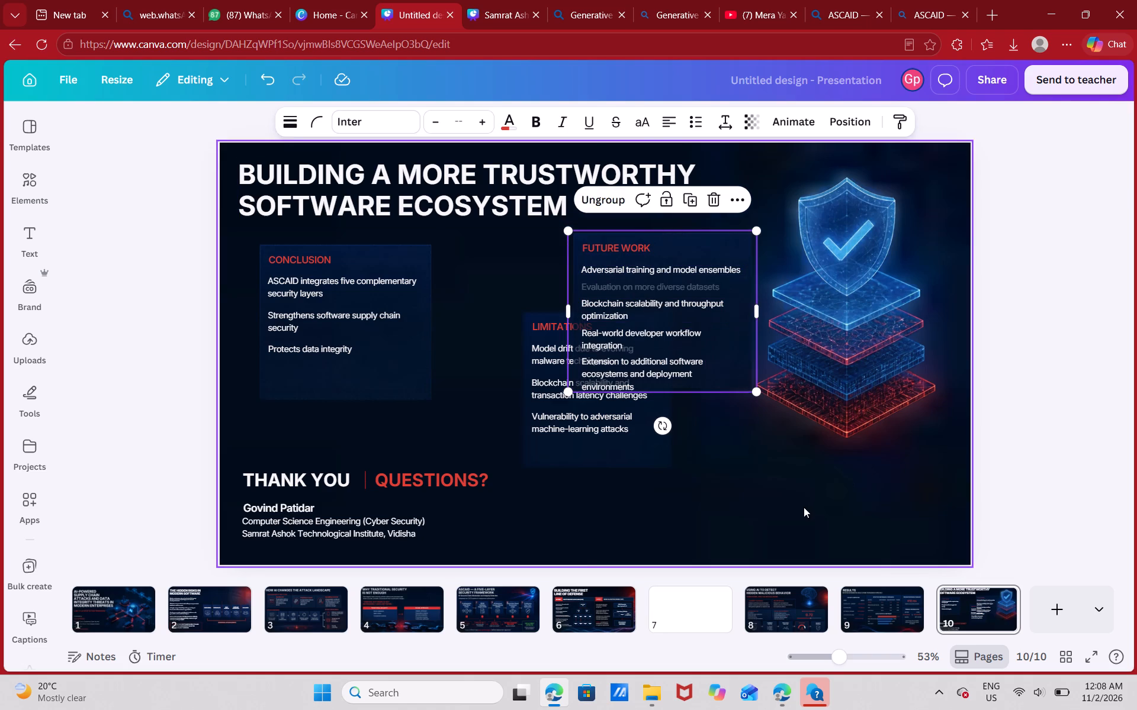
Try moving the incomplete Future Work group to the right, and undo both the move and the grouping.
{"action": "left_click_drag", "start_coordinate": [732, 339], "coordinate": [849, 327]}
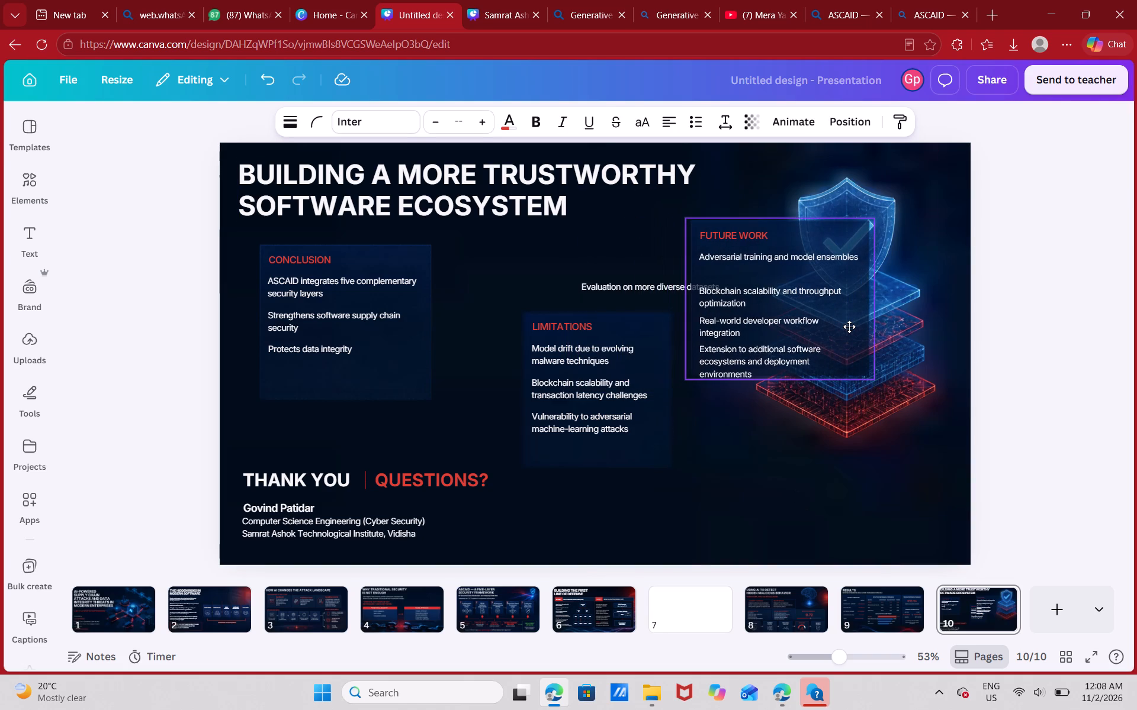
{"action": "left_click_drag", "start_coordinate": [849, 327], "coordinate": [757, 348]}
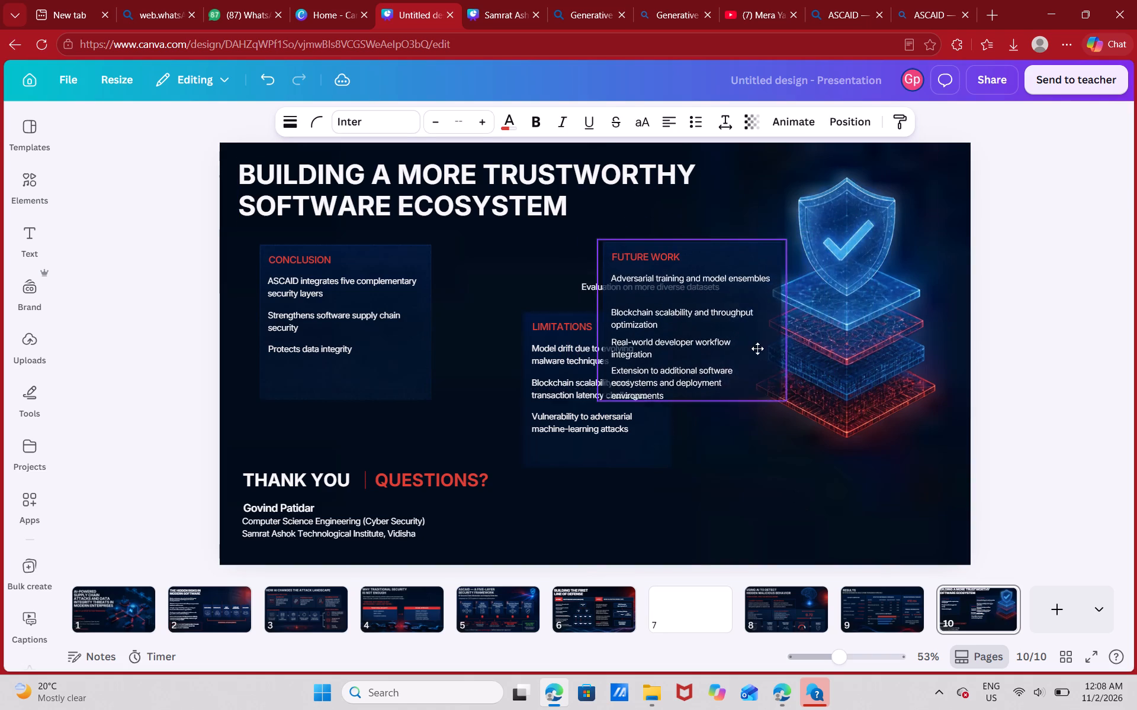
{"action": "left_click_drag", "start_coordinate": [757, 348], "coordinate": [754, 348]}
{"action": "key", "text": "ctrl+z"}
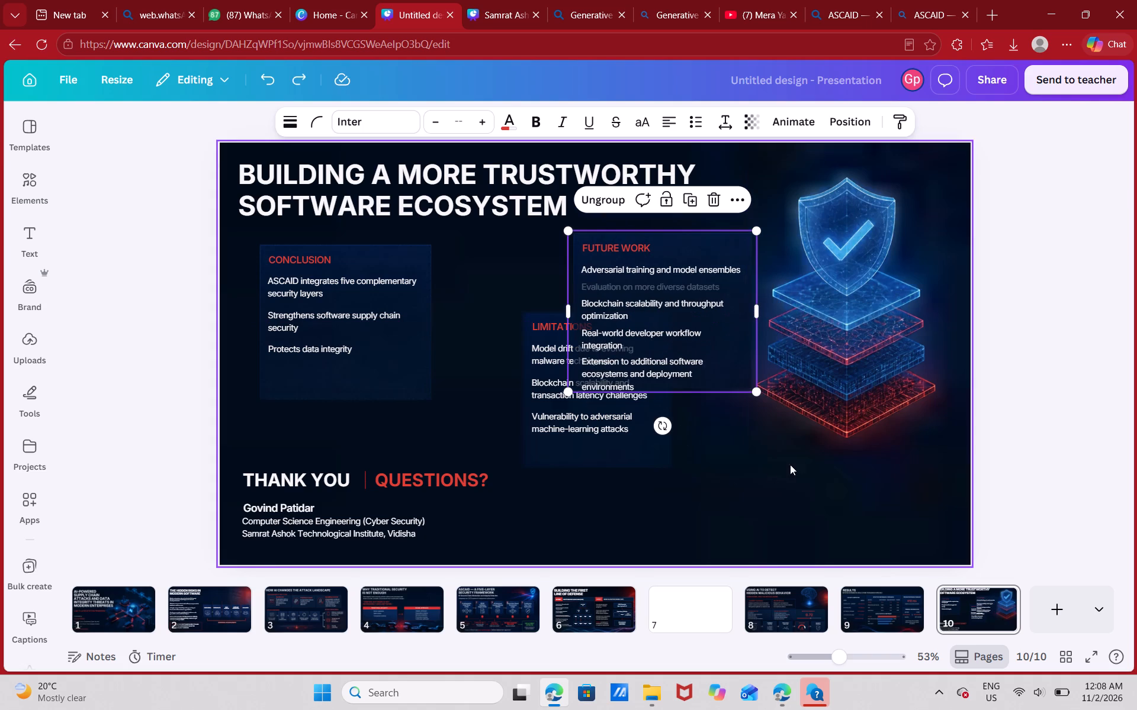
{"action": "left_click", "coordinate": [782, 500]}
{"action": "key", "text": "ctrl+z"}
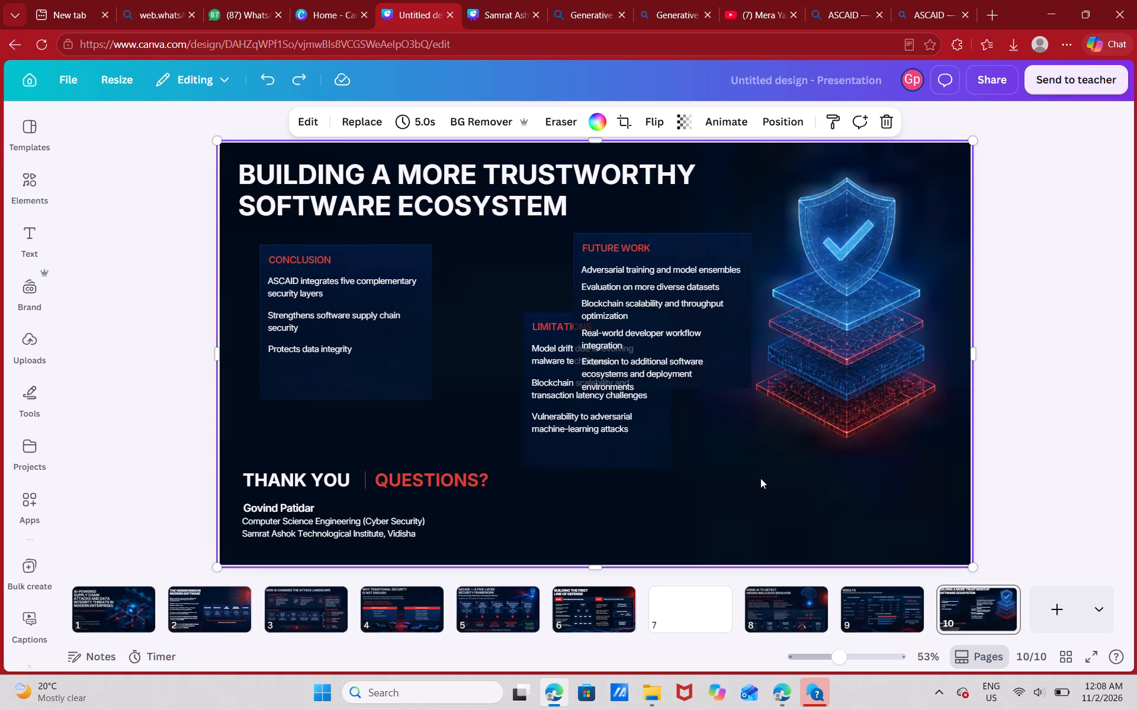
Group the Future Work box background with its heading and all five text items.
{"action": "left_click", "coordinate": [746, 480]}
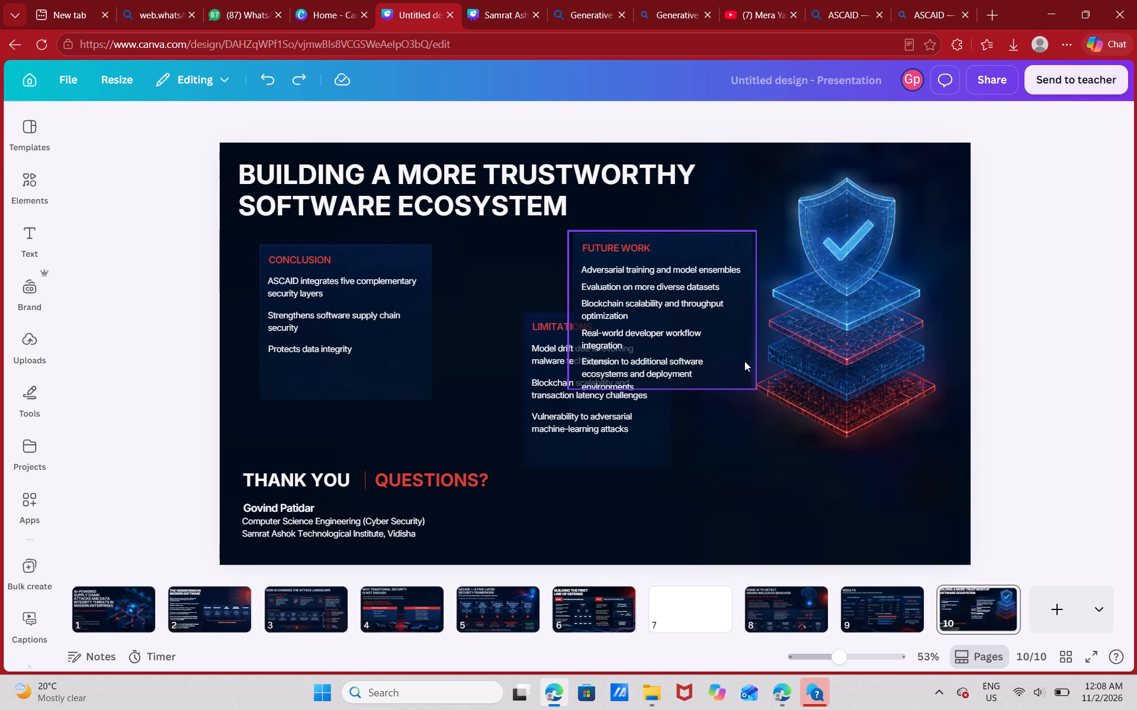
{"action": "left_click", "coordinate": [736, 365]}
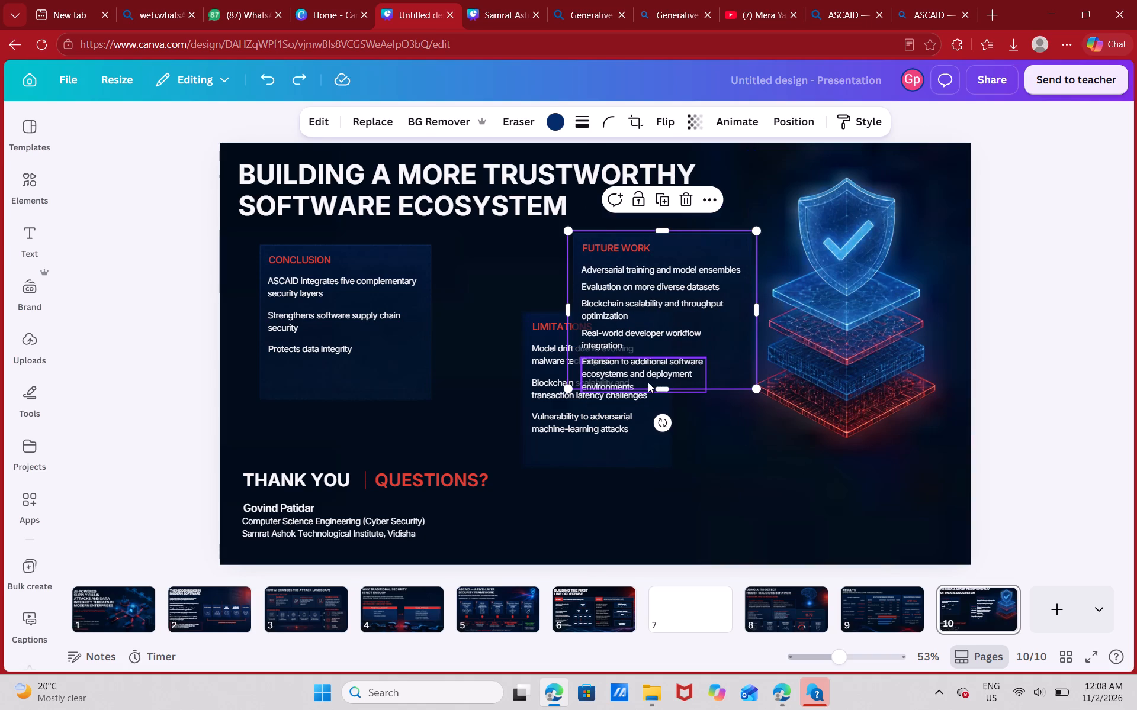
{"action": "left_click", "coordinate": [648, 382], "text": "shift"}
{"action": "left_click", "coordinate": [676, 344], "text": "shift"}
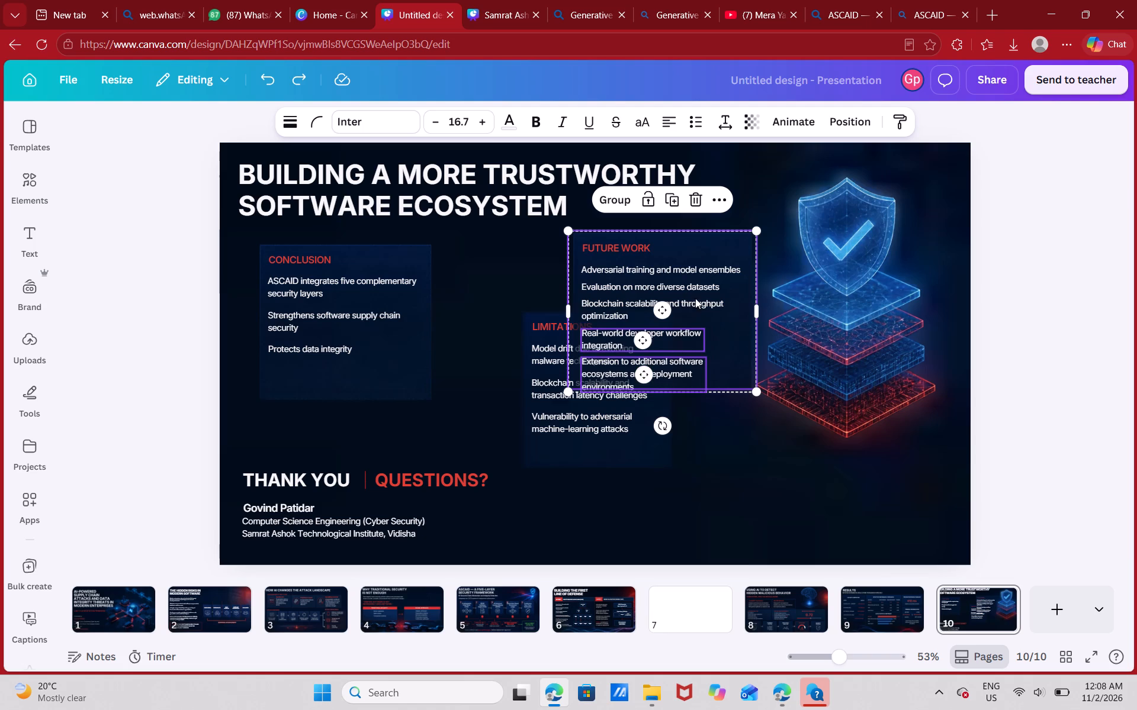
{"action": "left_click", "coordinate": [700, 314], "text": "shift"}
{"action": "left_click", "coordinate": [689, 291], "text": "shift"}
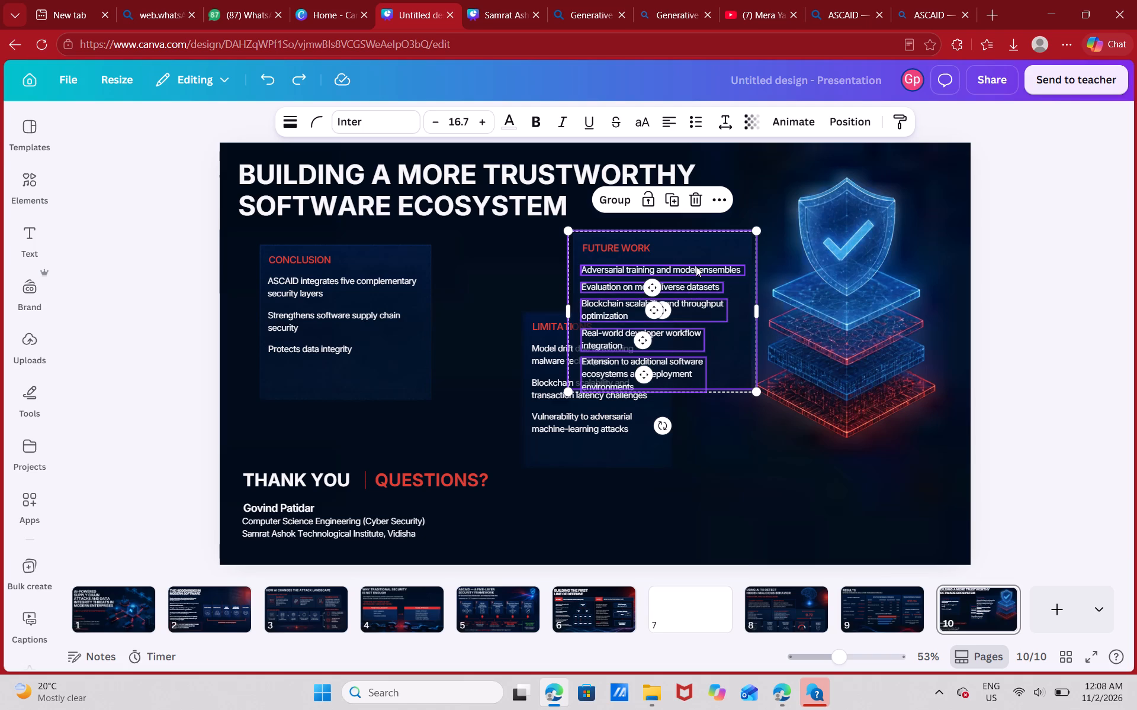
{"action": "left_click", "coordinate": [696, 266], "text": "shift"}
{"action": "left_click", "coordinate": [629, 250], "text": "shift"}
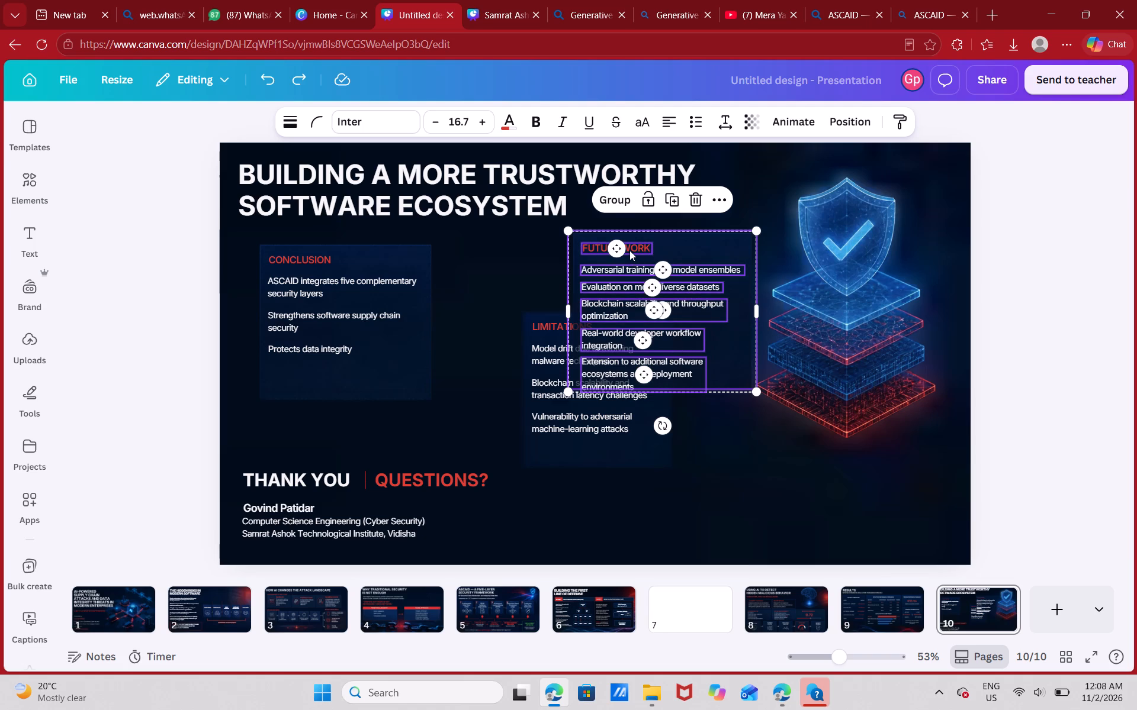
{"action": "left_click", "coordinate": [614, 201], "text": "shift"}
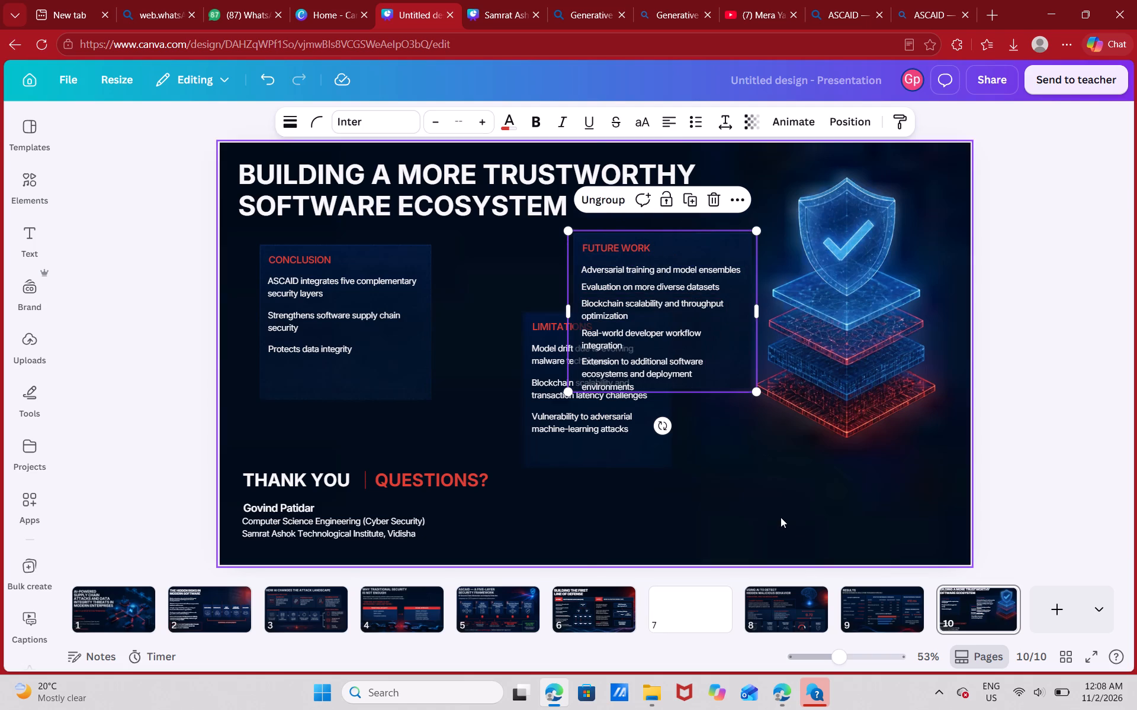
{"action": "left_click", "coordinate": [781, 517]}
Spread out the Future Work and Limitations groups so Limitations sits lower, between Conclusion and Future Work, without overlapping either box.
{"action": "left_click_drag", "start_coordinate": [706, 367], "coordinate": [787, 365]}
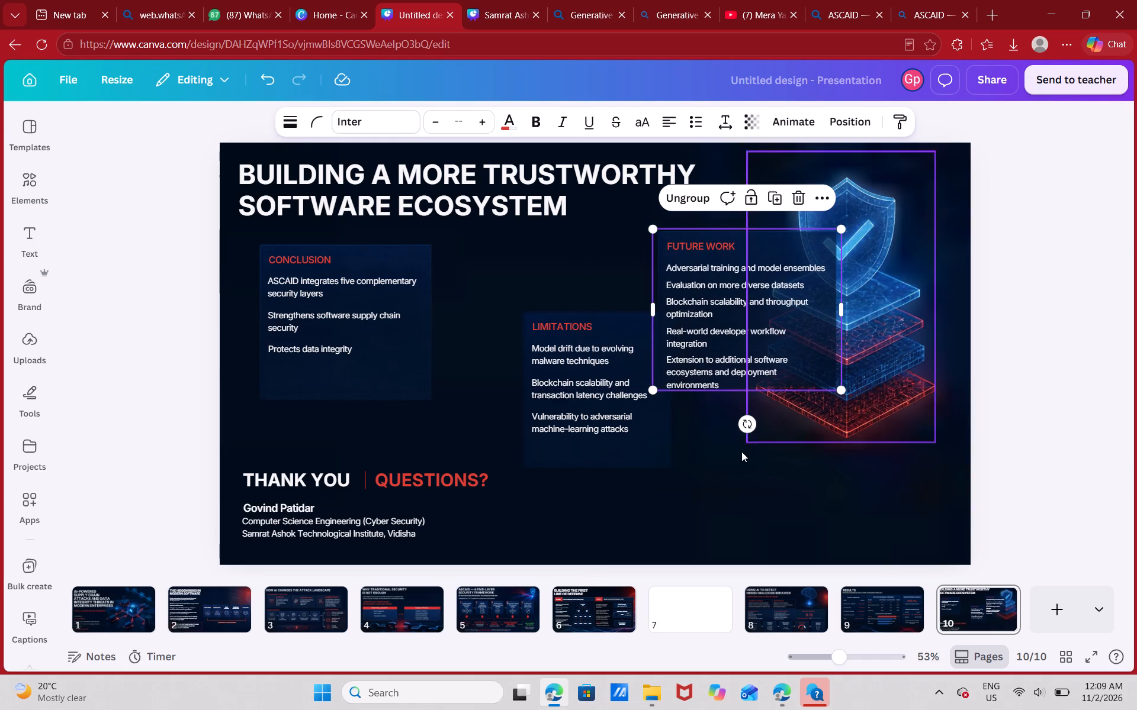
{"action": "left_click_drag", "start_coordinate": [647, 454], "coordinate": [588, 466]}
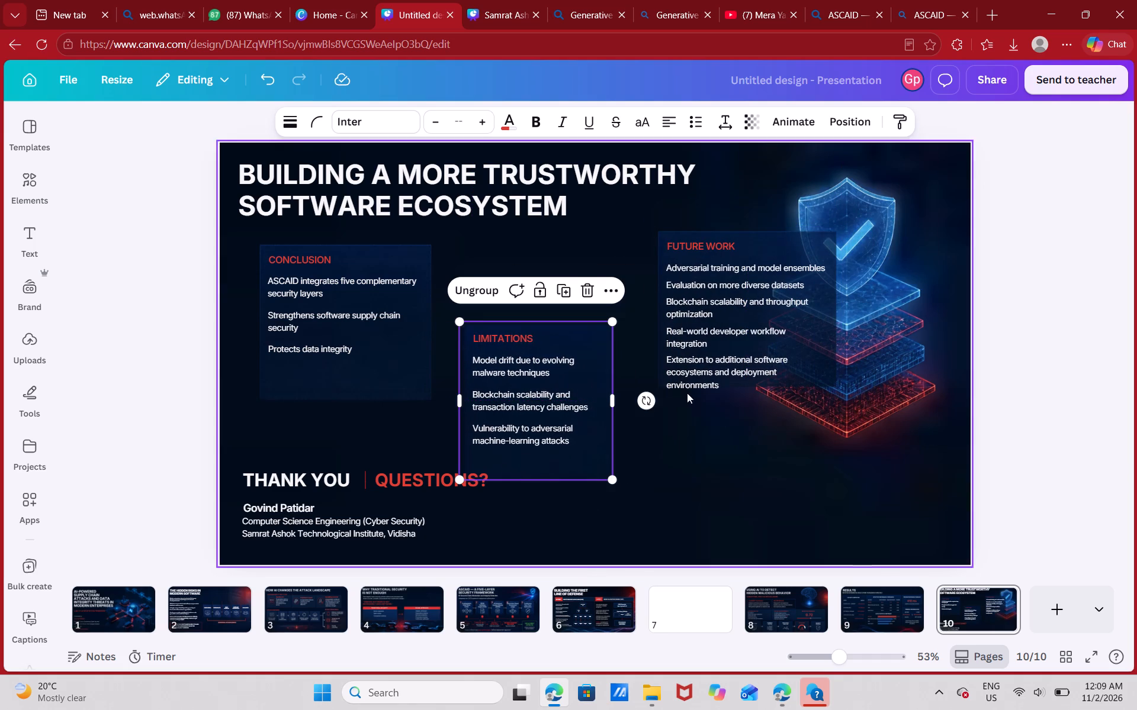
{"action": "left_click_drag", "start_coordinate": [795, 362], "coordinate": [761, 369]}
{"action": "left_click", "coordinate": [796, 474]}
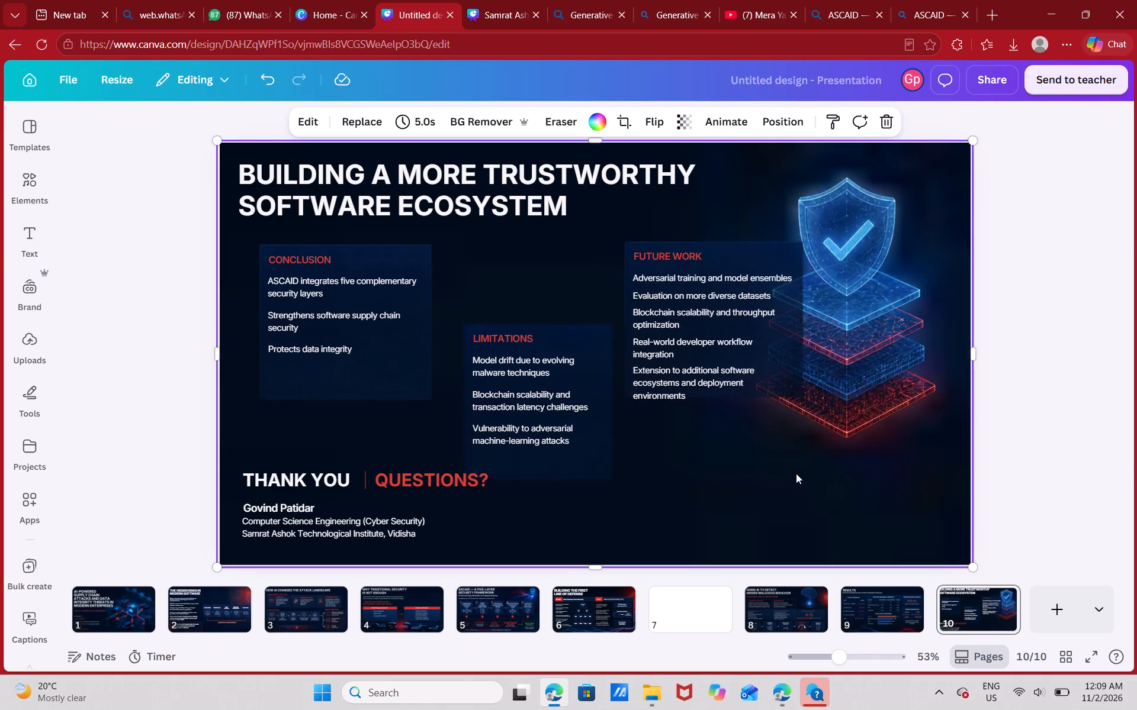
Move the shield-and-layers graphic to the lower-right corner of slide 10.
{"action": "left_click", "coordinate": [900, 292]}
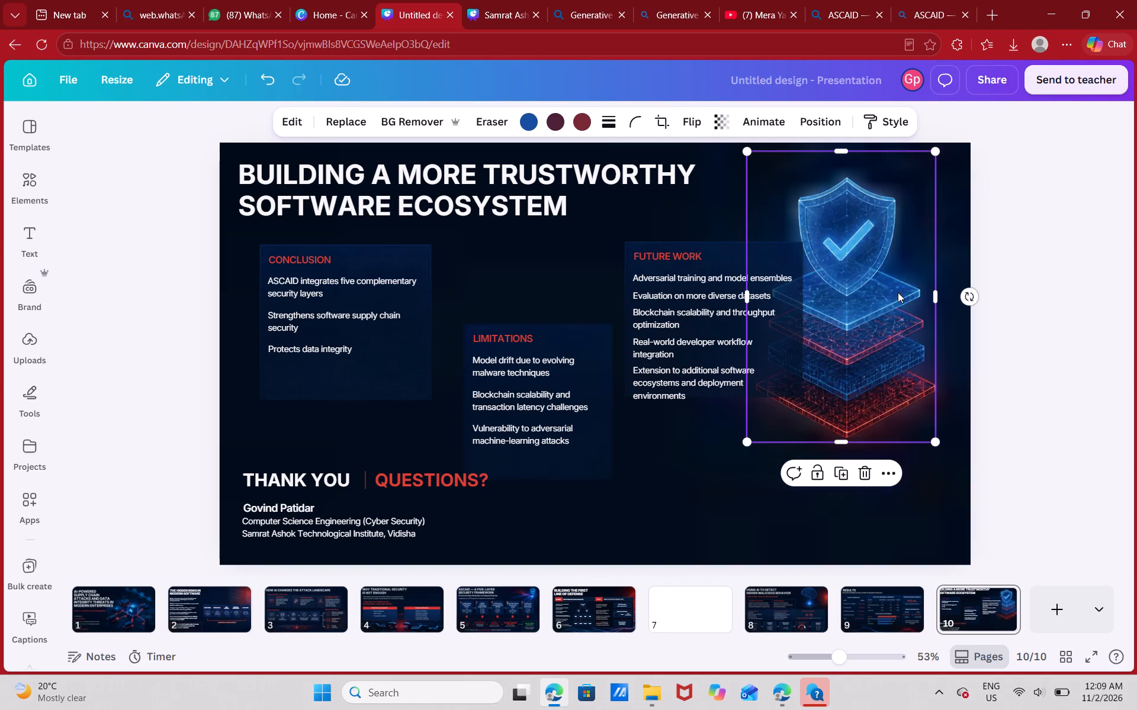
{"action": "left_click_drag", "start_coordinate": [897, 295], "coordinate": [933, 292]}
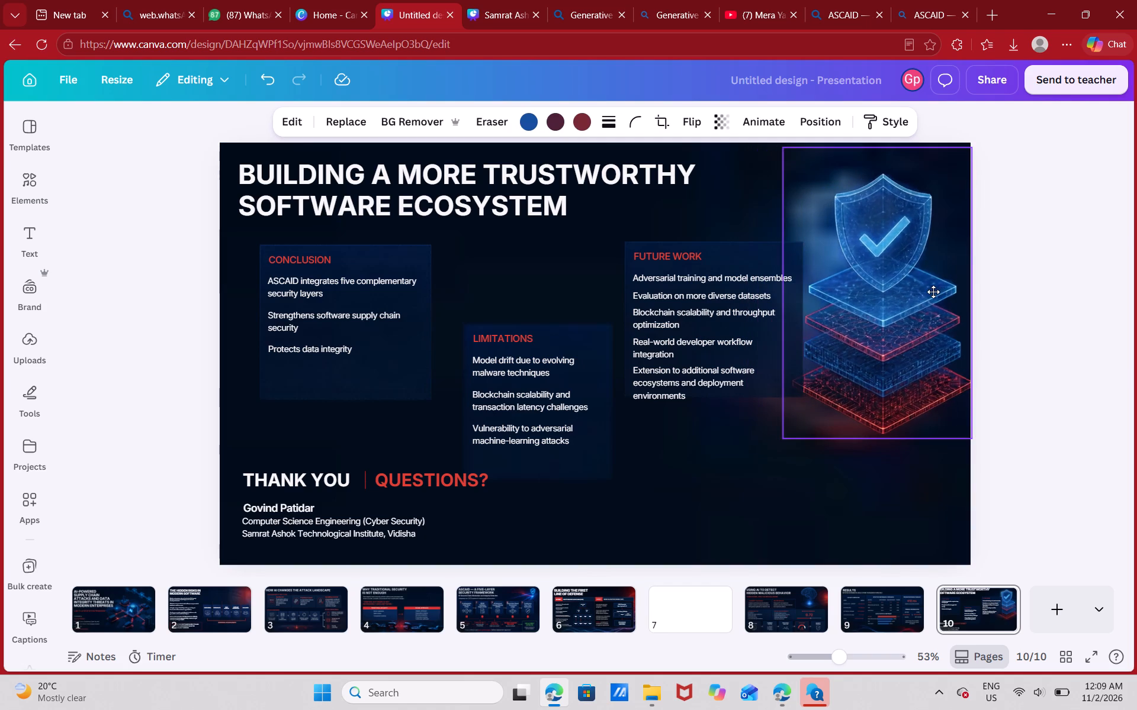
{"action": "left_click_drag", "start_coordinate": [933, 292], "coordinate": [1030, 270]}
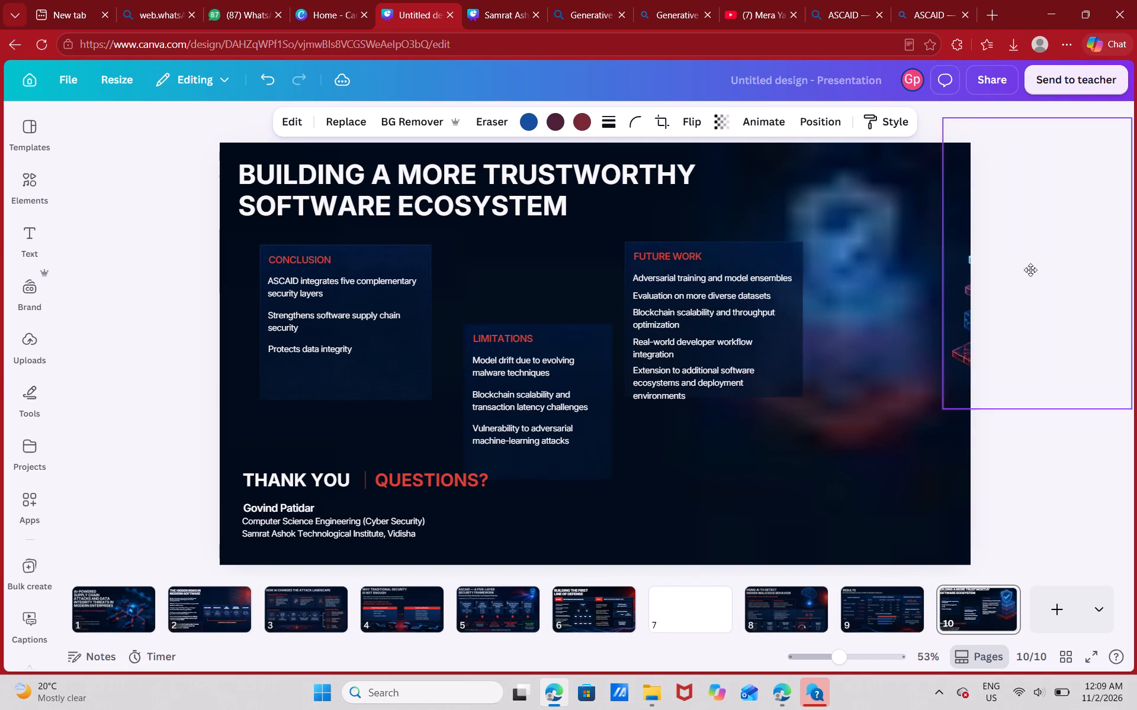
{"action": "left_click_drag", "start_coordinate": [1030, 270], "coordinate": [936, 280]}
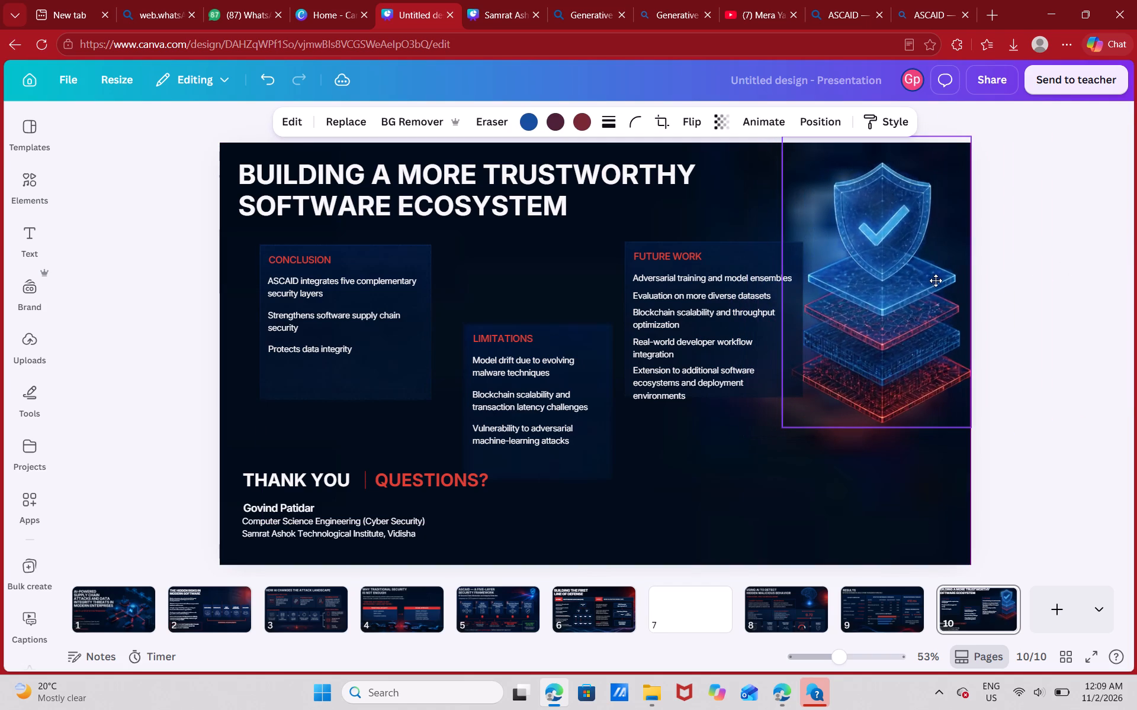
{"action": "left_click_drag", "start_coordinate": [936, 280], "coordinate": [946, 280]}
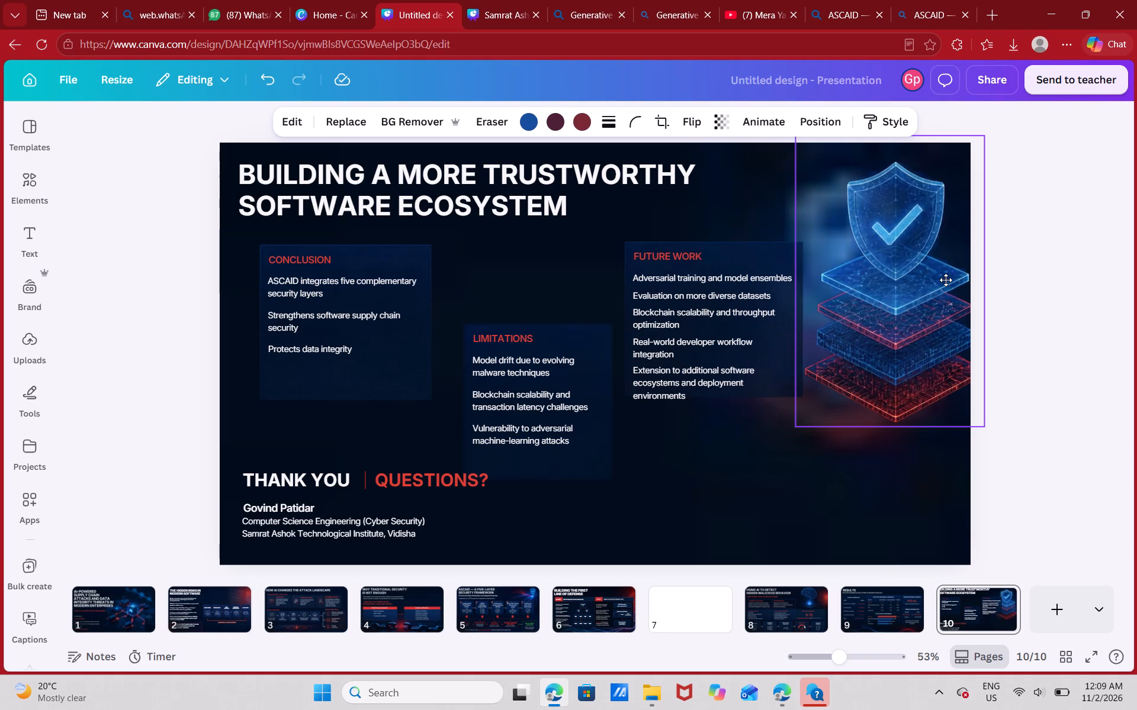
{"action": "left_click_drag", "start_coordinate": [946, 280], "coordinate": [944, 269]}
{"action": "left_click", "coordinate": [1069, 244]}
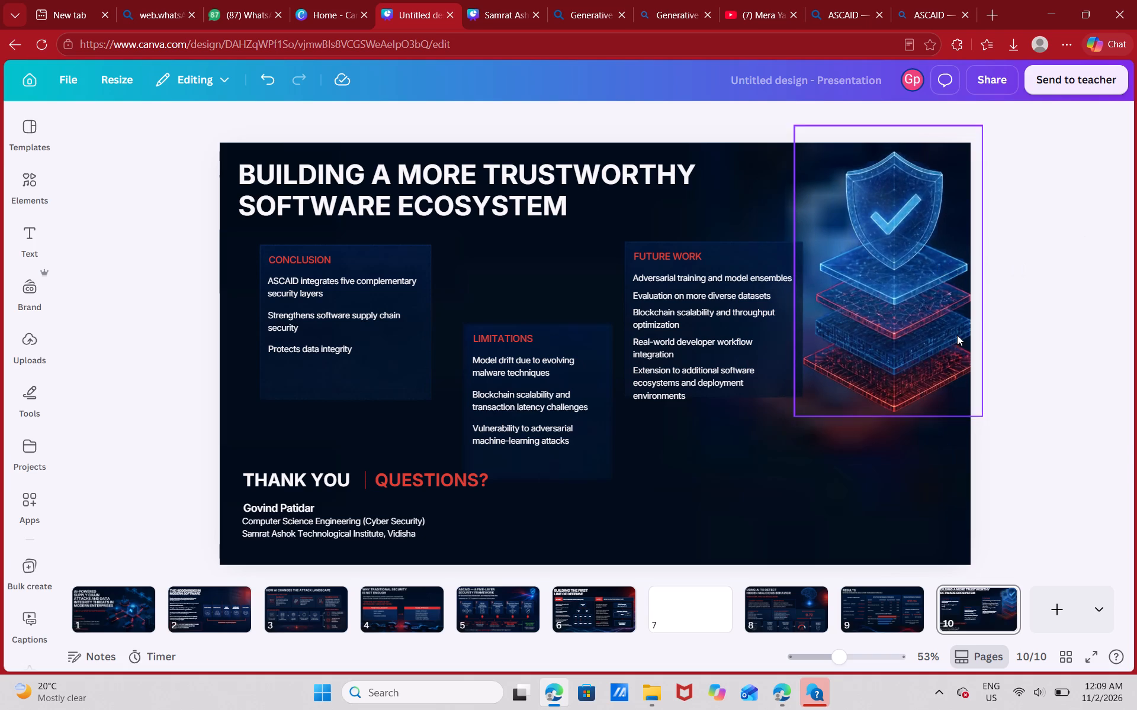
{"action": "left_click_drag", "start_coordinate": [896, 370], "coordinate": [878, 505]}
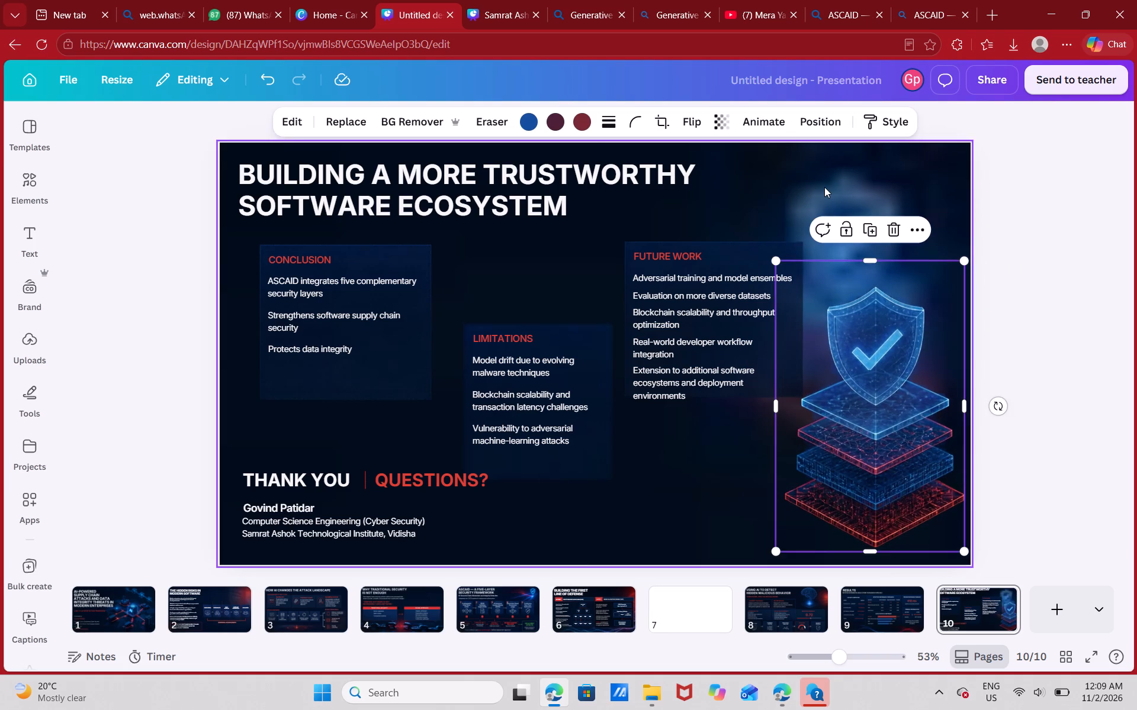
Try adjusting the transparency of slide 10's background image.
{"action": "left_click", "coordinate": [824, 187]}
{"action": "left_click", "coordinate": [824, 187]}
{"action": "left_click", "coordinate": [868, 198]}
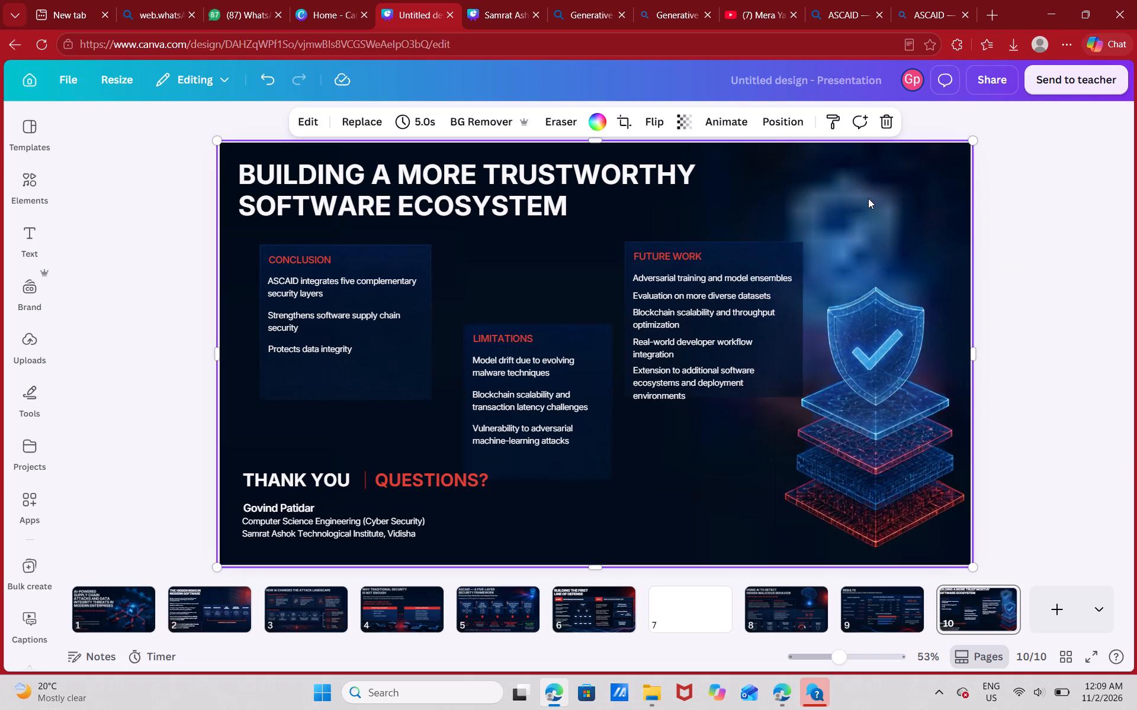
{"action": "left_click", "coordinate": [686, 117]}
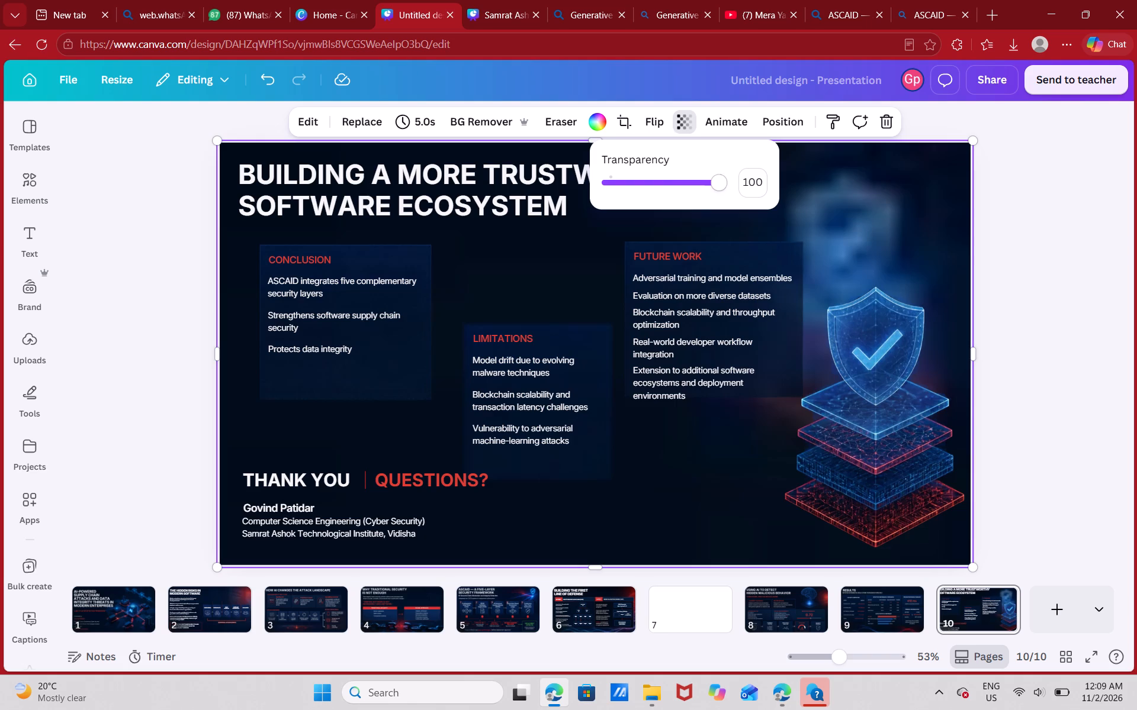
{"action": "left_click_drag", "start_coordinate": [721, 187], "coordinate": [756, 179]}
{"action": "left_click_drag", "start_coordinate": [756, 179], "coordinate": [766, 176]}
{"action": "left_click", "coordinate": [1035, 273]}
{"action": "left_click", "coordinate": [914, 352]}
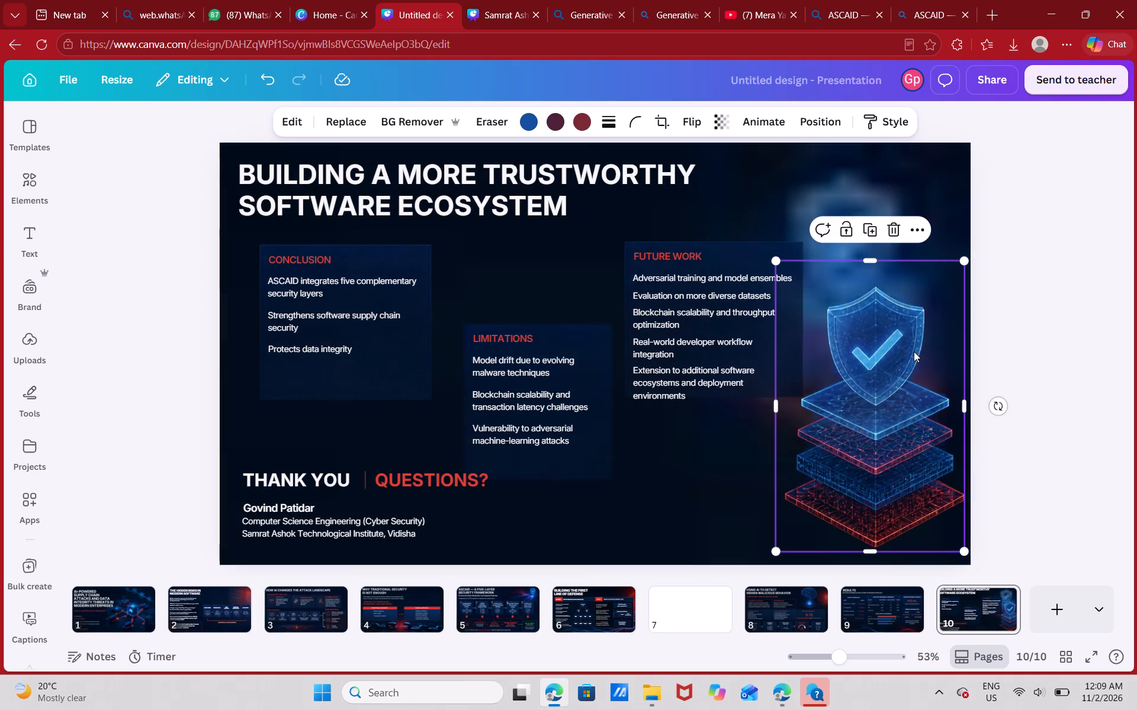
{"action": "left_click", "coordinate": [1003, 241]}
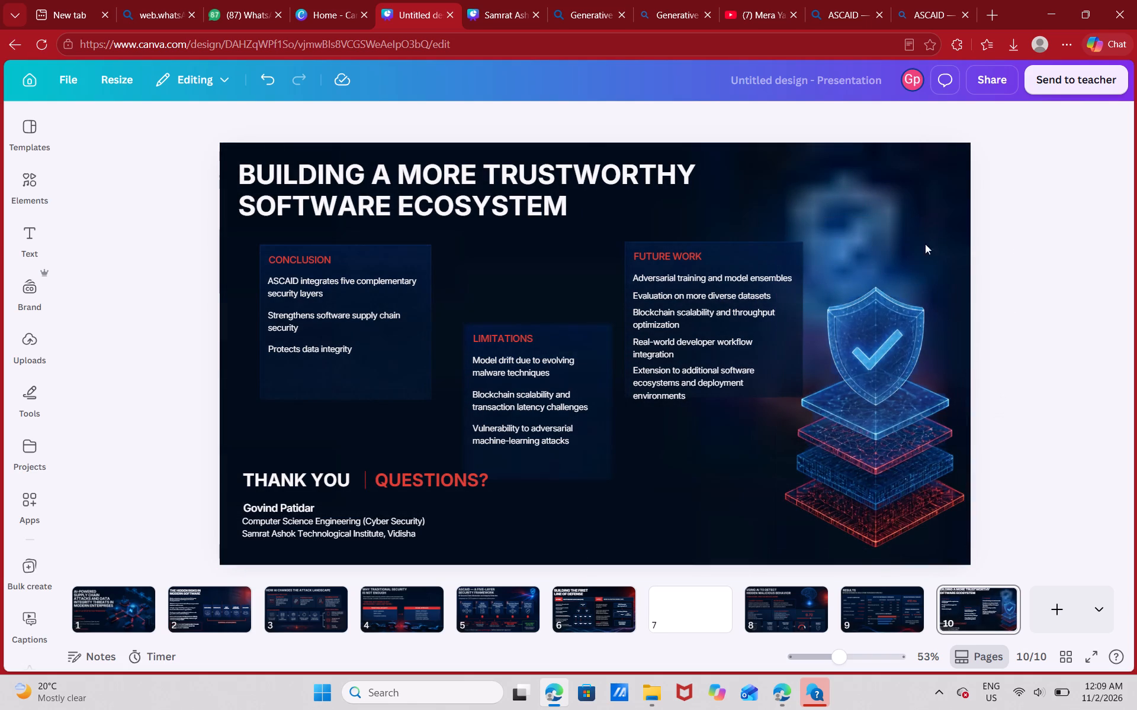
Shift the Future Work group right to the edge of the shield graphic, with its top slightly above the Conclusion box's top.
{"action": "left_click_drag", "start_coordinate": [747, 360], "coordinate": [762, 340]}
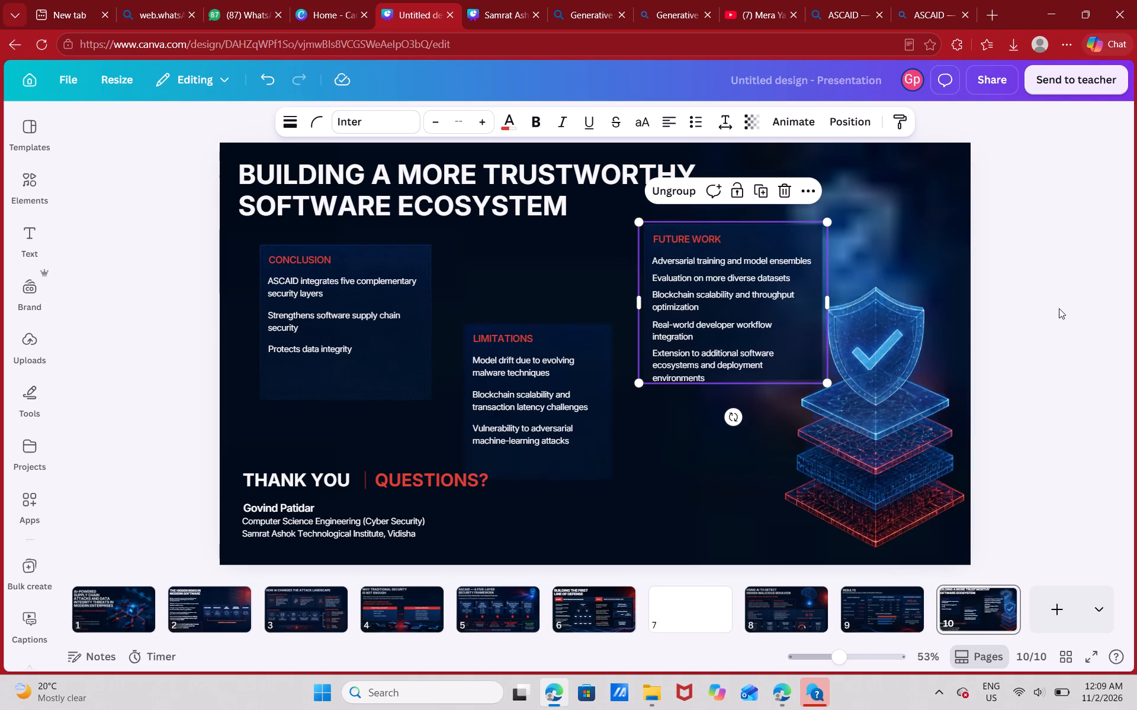
{"action": "left_click", "coordinate": [1059, 308]}
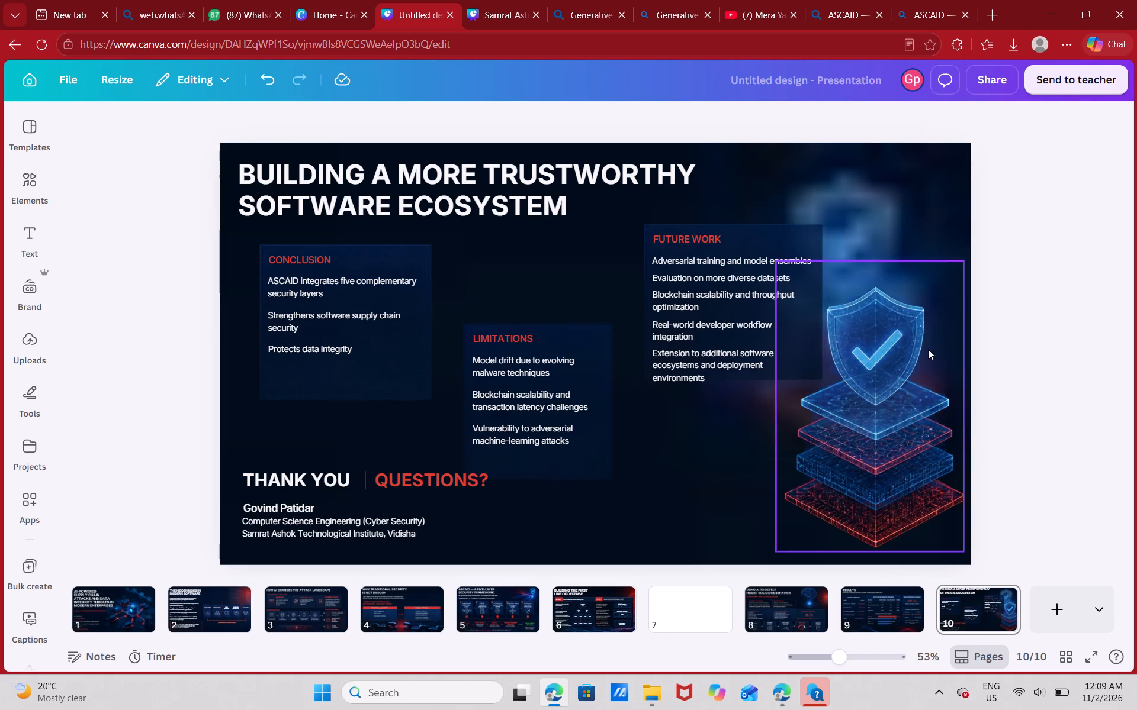
{"action": "left_click", "coordinate": [727, 354]}
{"action": "key", "text": "Down"}
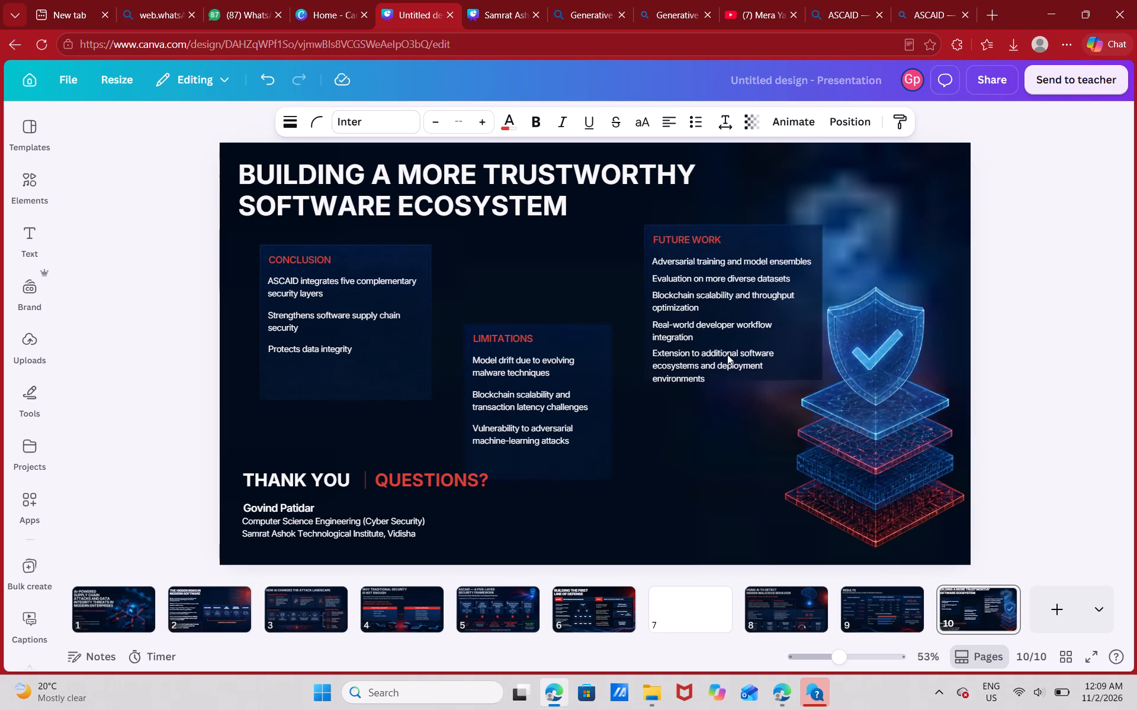
{"action": "key", "text": "Down"}
{"action": "key", "text": "Down"}
{"action": "key", "text": "Down"}
{"action": "key", "text": "Down"}
{"action": "key", "text": "Down"}
{"action": "key", "text": "Down"}
{"action": "key", "text": "Down"}
{"action": "key", "text": "Down"}
{"action": "key", "text": "Down"}
{"action": "key", "text": "Down"}
{"action": "key", "text": "Down"}
{"action": "key", "text": "Down"}
{"action": "key", "text": "Down"}
{"action": "key", "text": "Down"}
{"action": "key", "text": "Down"}
{"action": "key", "text": "Down"}
{"action": "key", "text": "Down"}
{"action": "key", "text": "Down"}
{"action": "key", "text": "Down"}
{"action": "key", "text": "Down"}
{"action": "key", "text": "Down"}
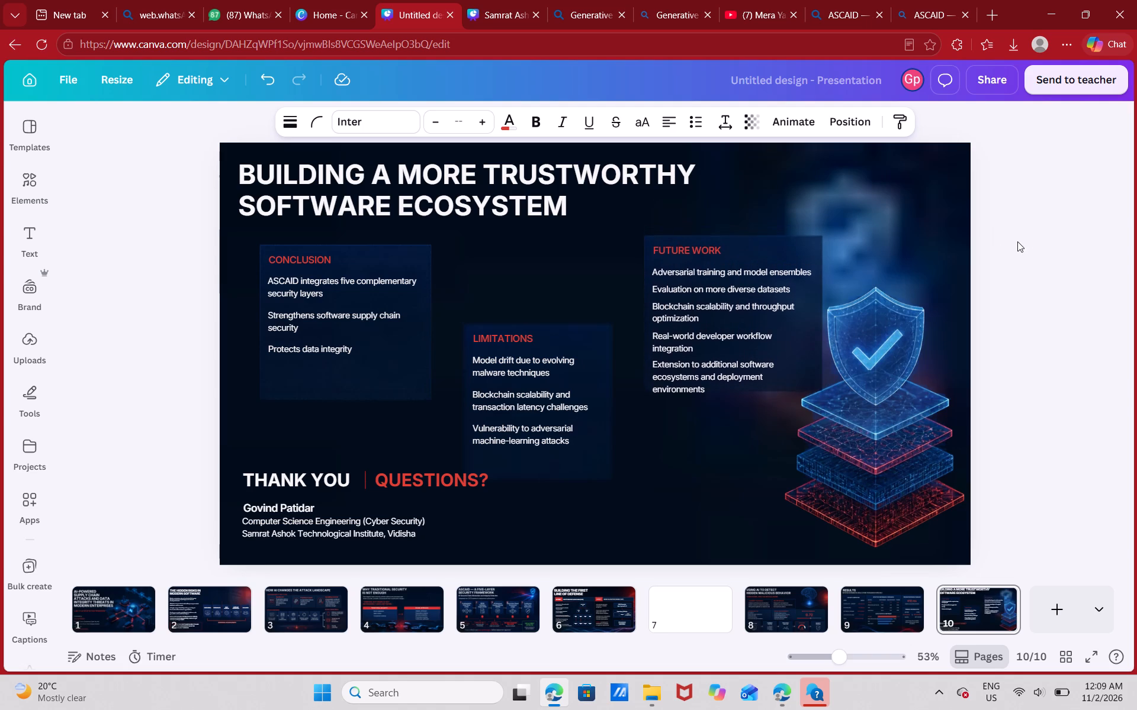
{"action": "key", "text": "Up"}
{"action": "key", "text": "Down"}
{"action": "left_click", "coordinate": [1011, 260]}
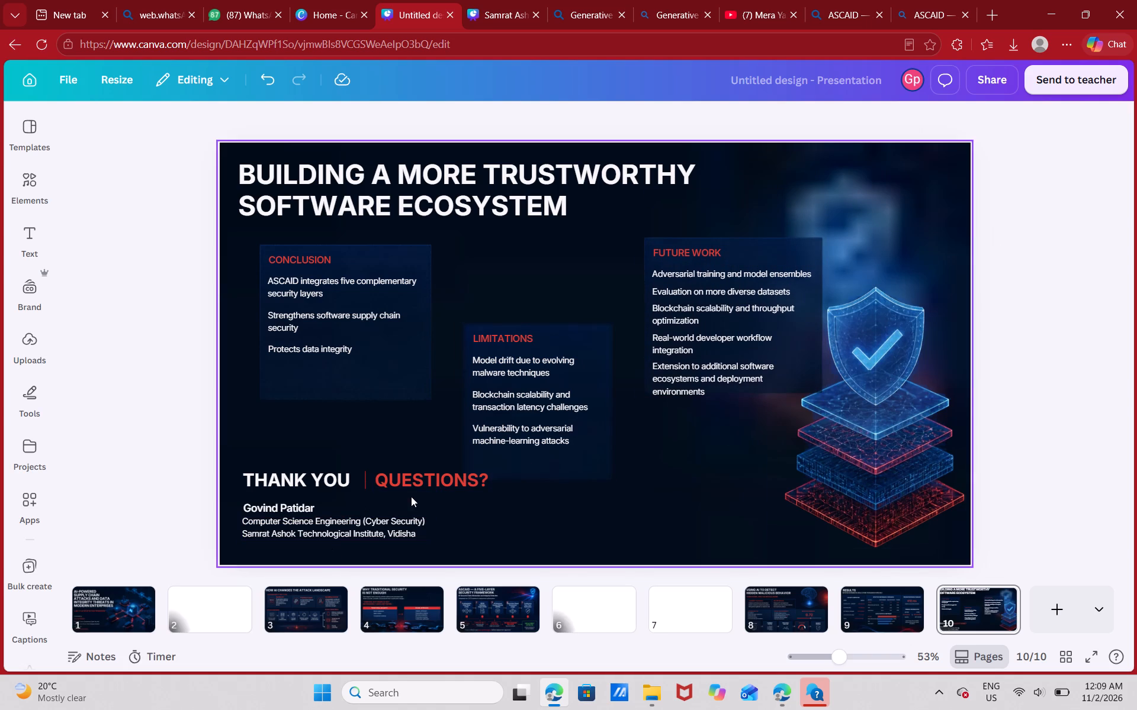
Delete the presenter's name, the department and institute lines, and the QUESTIONS? text around THANK YOU on slide 10.
{"action": "left_click", "coordinate": [370, 518]}
{"action": "key", "text": "BackSpace"}
{"action": "left_click", "coordinate": [294, 507]}
{"action": "key", "text": "BackSpace"}
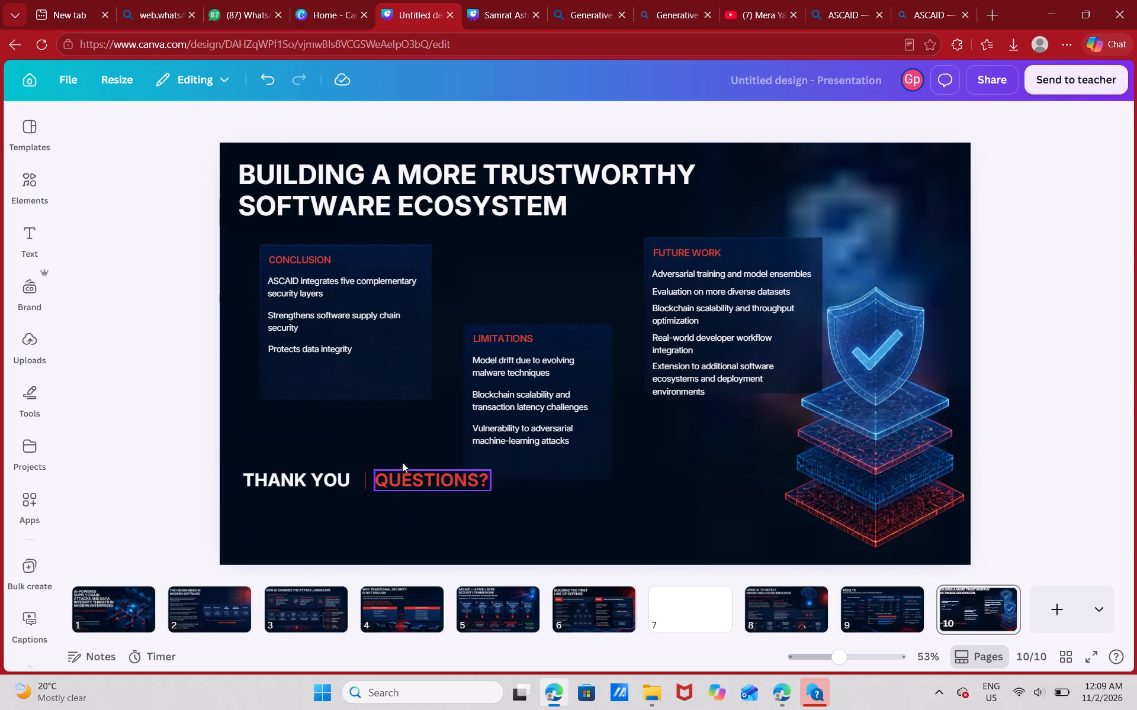
{"action": "left_click", "coordinate": [408, 477]}
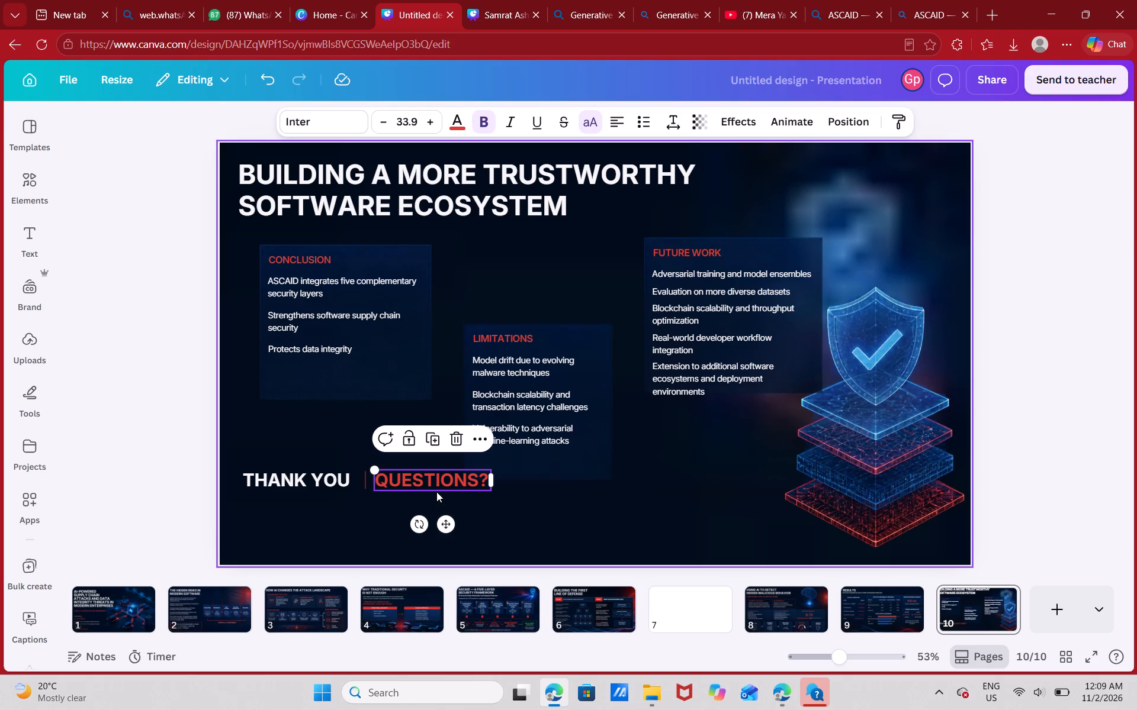
{"action": "key", "text": "BackSpace"}
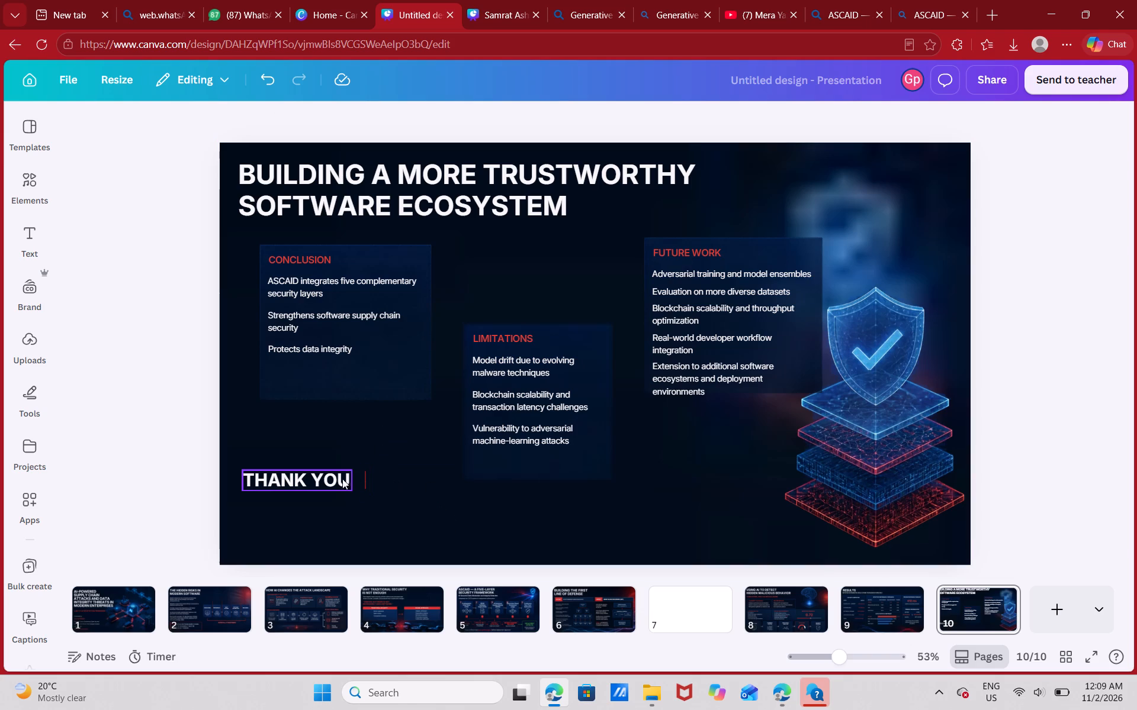
{"action": "left_click", "coordinate": [339, 479]}
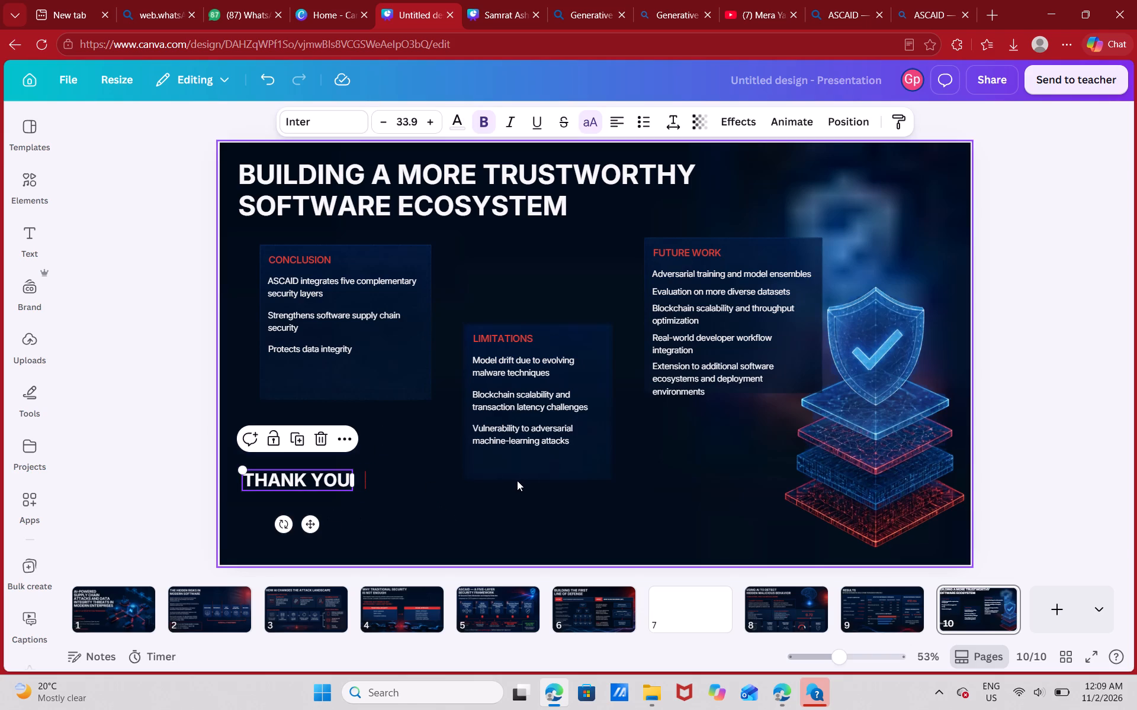
Switch to the Samrat Ashok Technological Institute Vidisha presentation and review its slides 3 to 7, from attack categories to AI detection.
{"action": "left_click", "coordinate": [112, 615]}
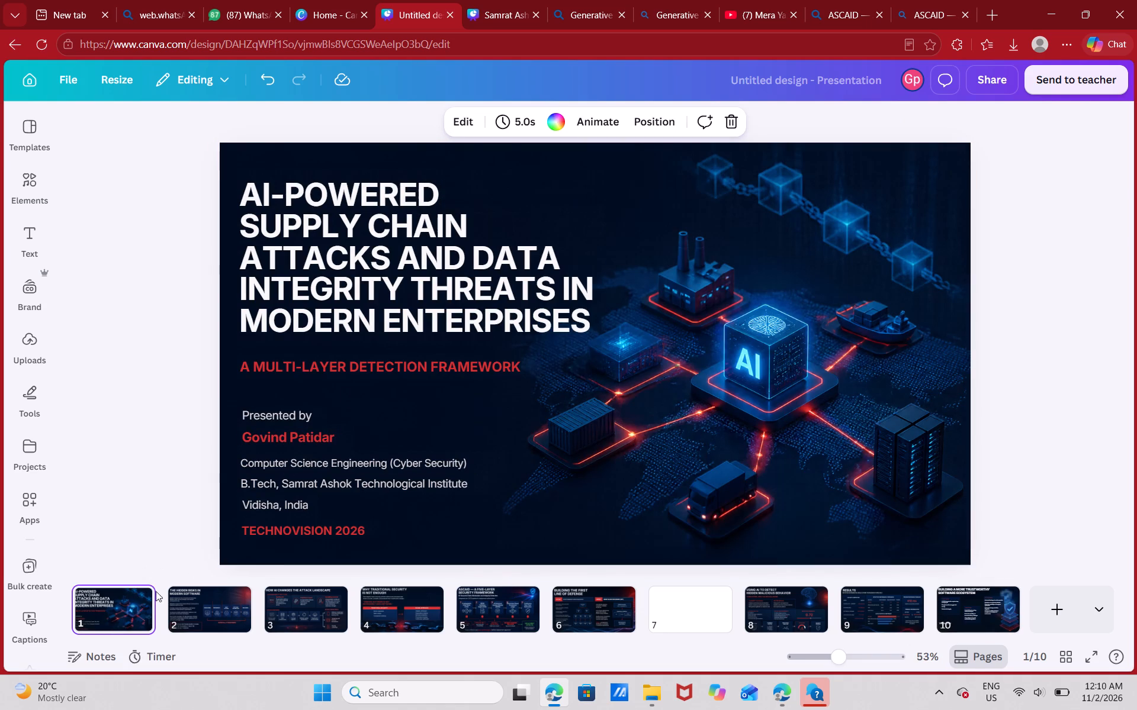
{"action": "left_click", "coordinate": [462, 0]}
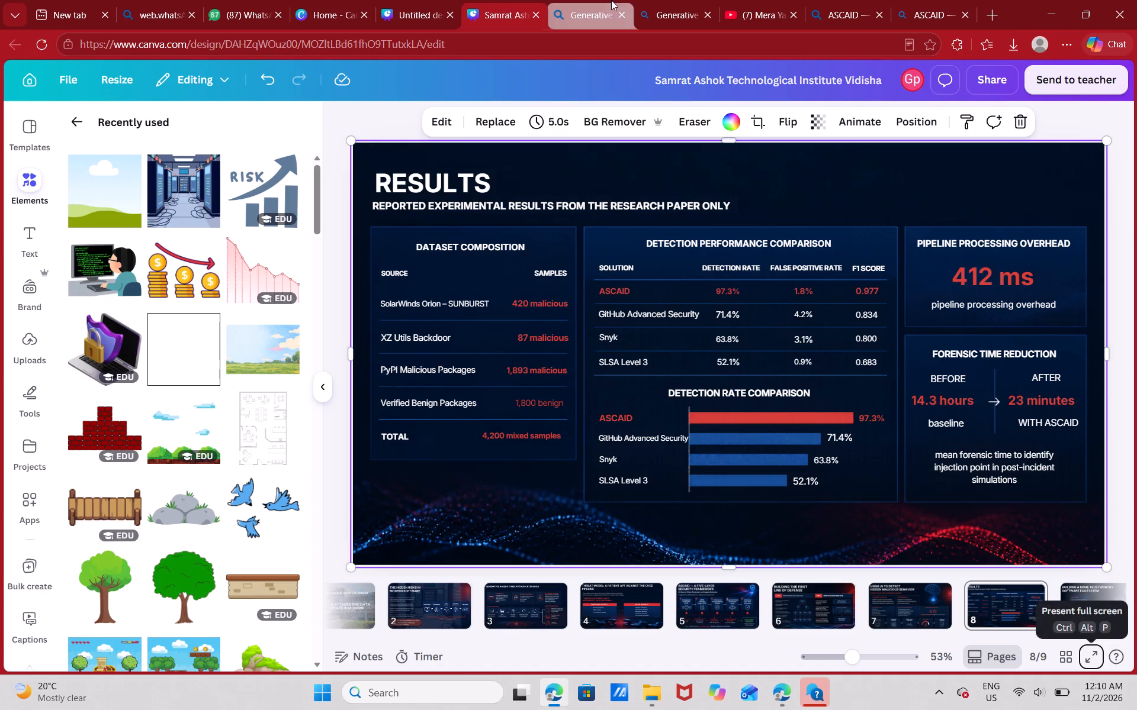
{"action": "left_click", "coordinate": [607, 0]}
{"action": "left_click", "coordinate": [502, 0]}
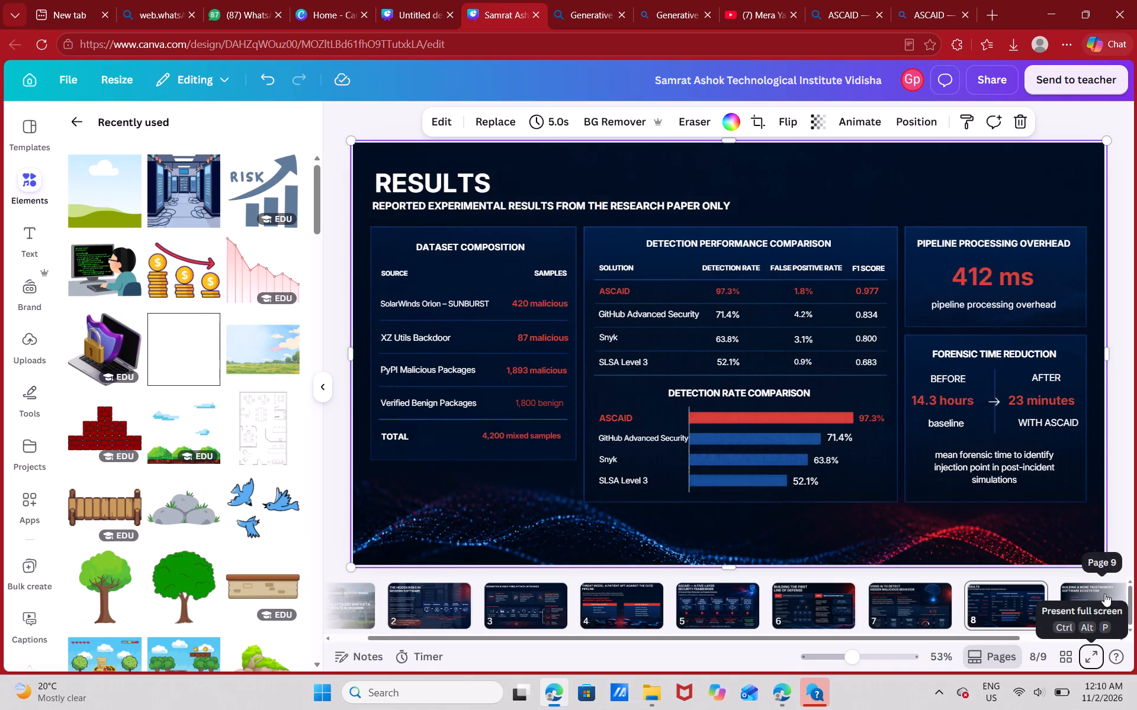
{"action": "left_click", "coordinate": [426, 607]}
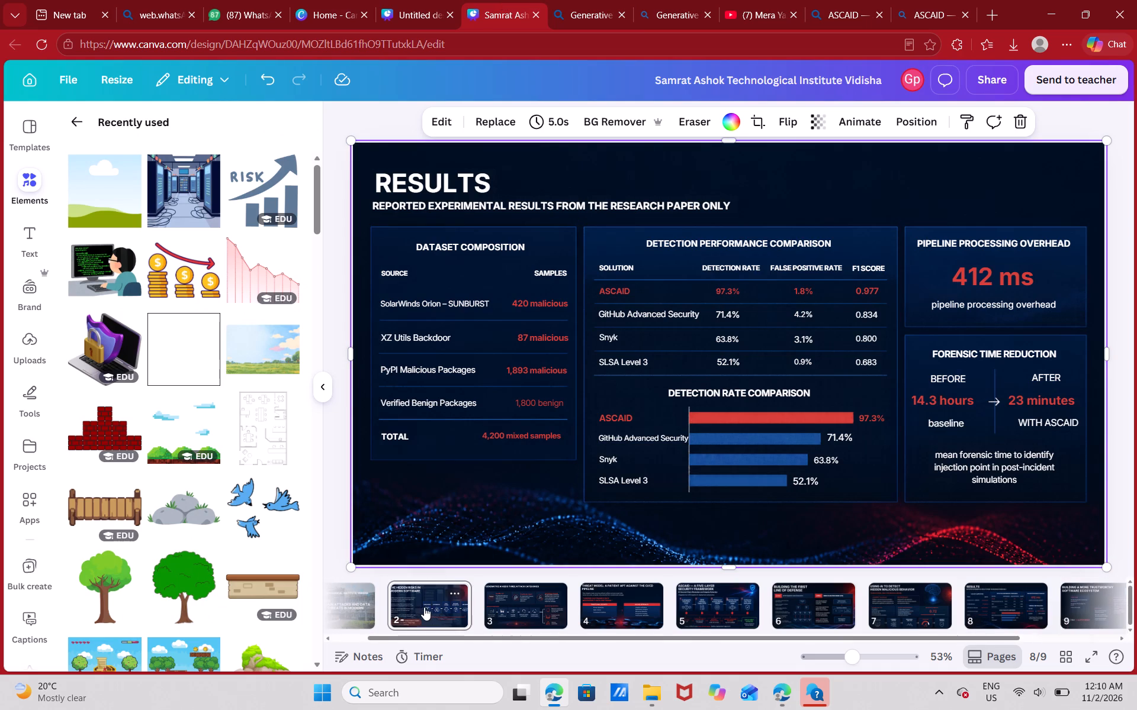
{"action": "left_click", "coordinate": [532, 598]}
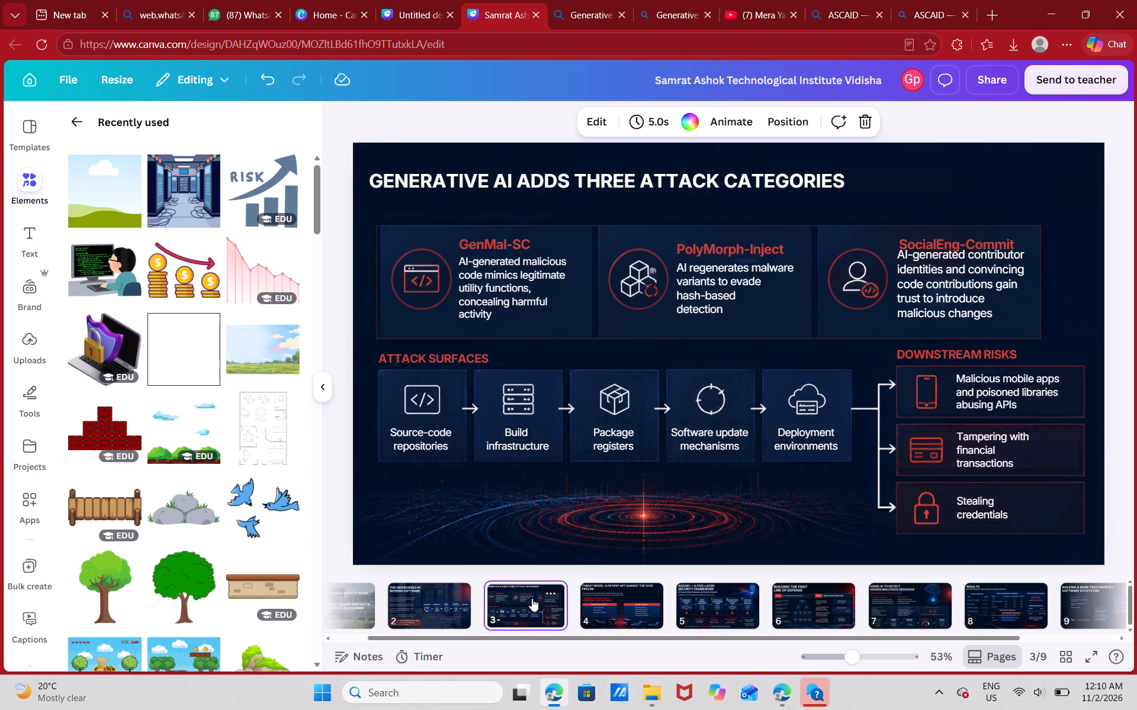
{"action": "left_click", "coordinate": [608, 596]}
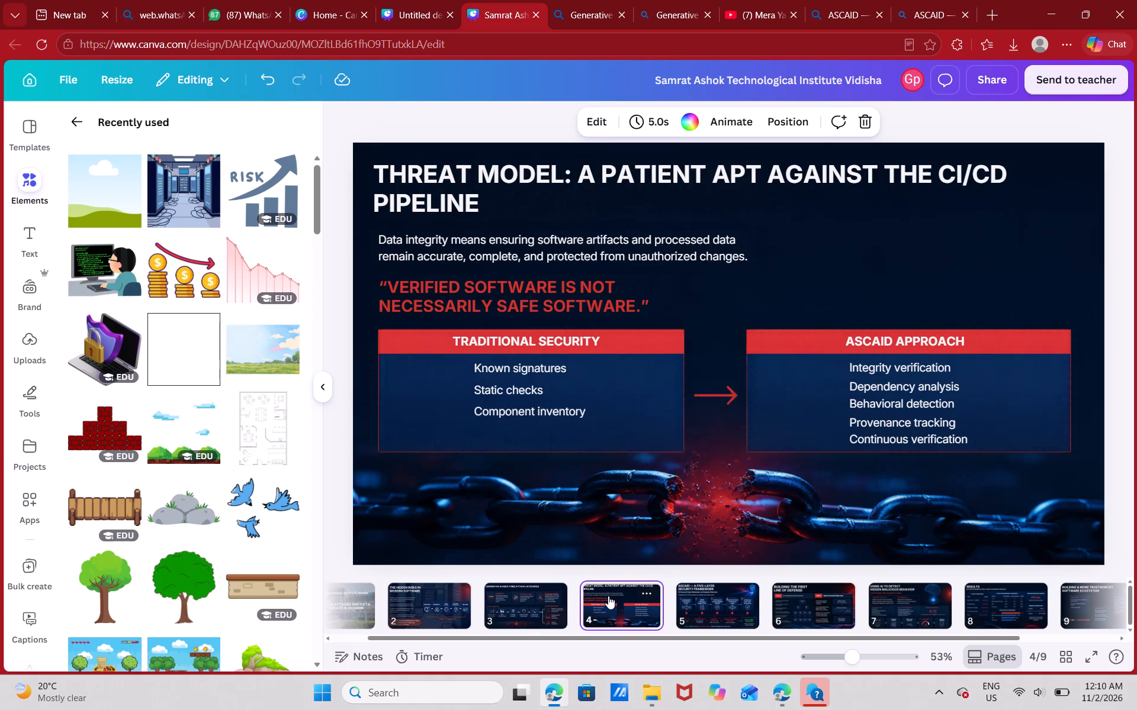
{"action": "left_click", "coordinate": [723, 612]}
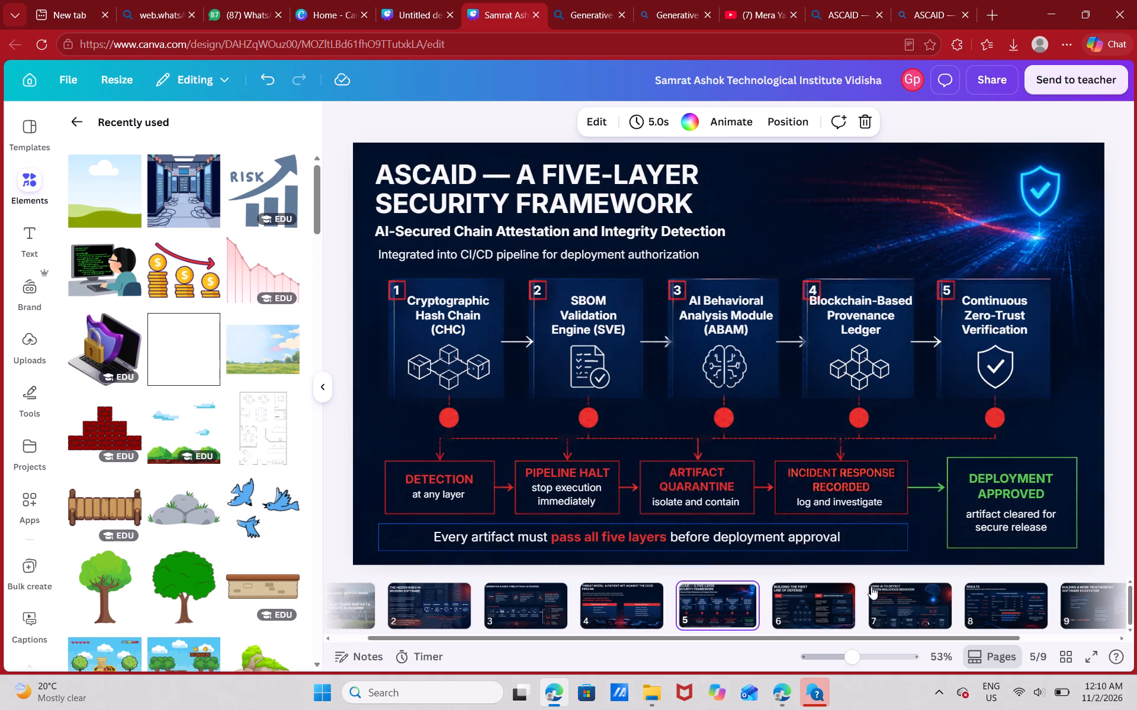
{"action": "left_click", "coordinate": [829, 596]}
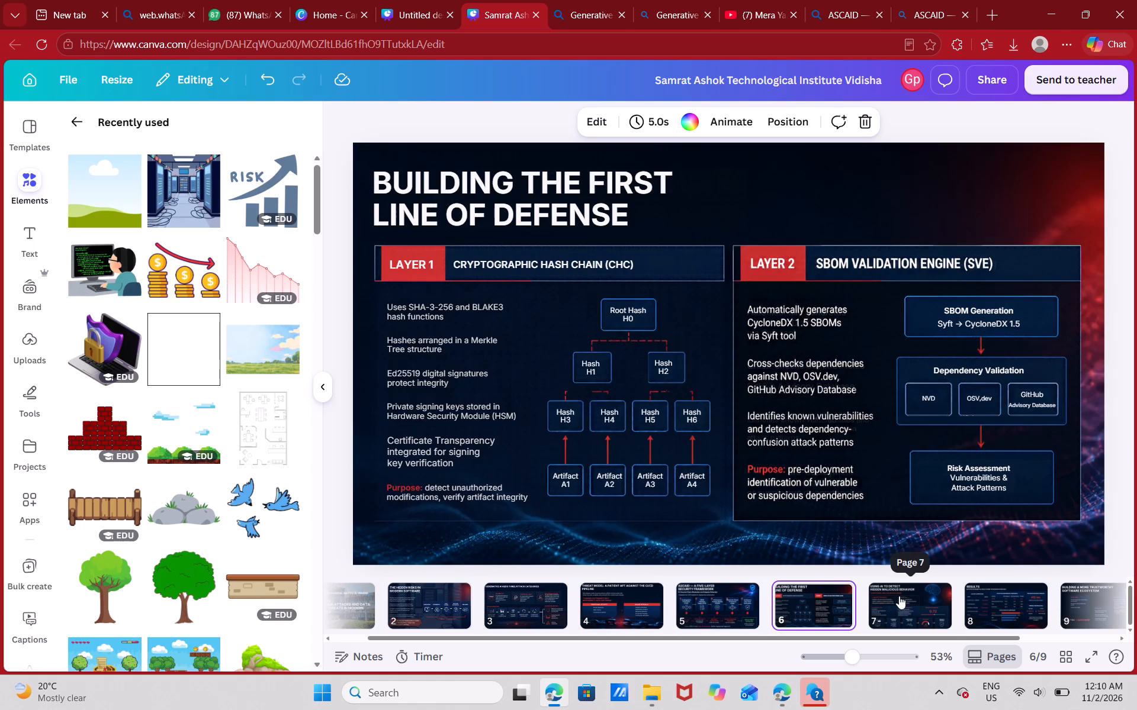
{"action": "left_click", "coordinate": [824, 175]}
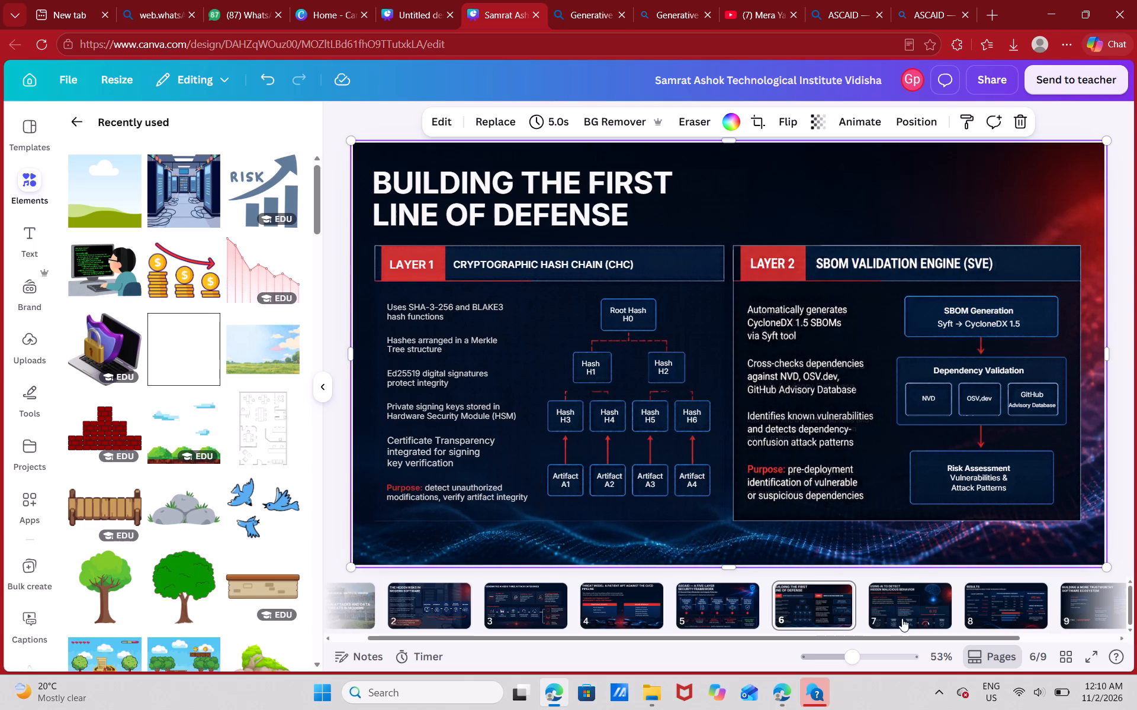
{"action": "left_click", "coordinate": [924, 599]}
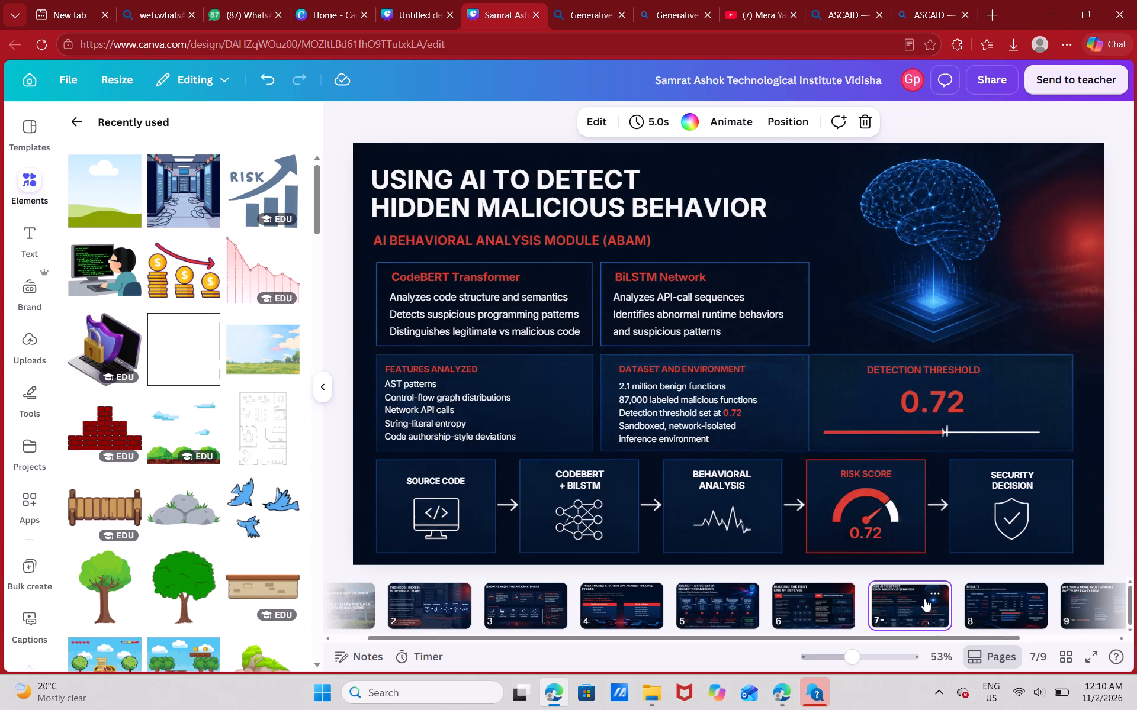
{"action": "left_click", "coordinate": [685, 602]}
{"action": "left_click", "coordinate": [607, 601]}
{"action": "left_click", "coordinate": [709, 598]}
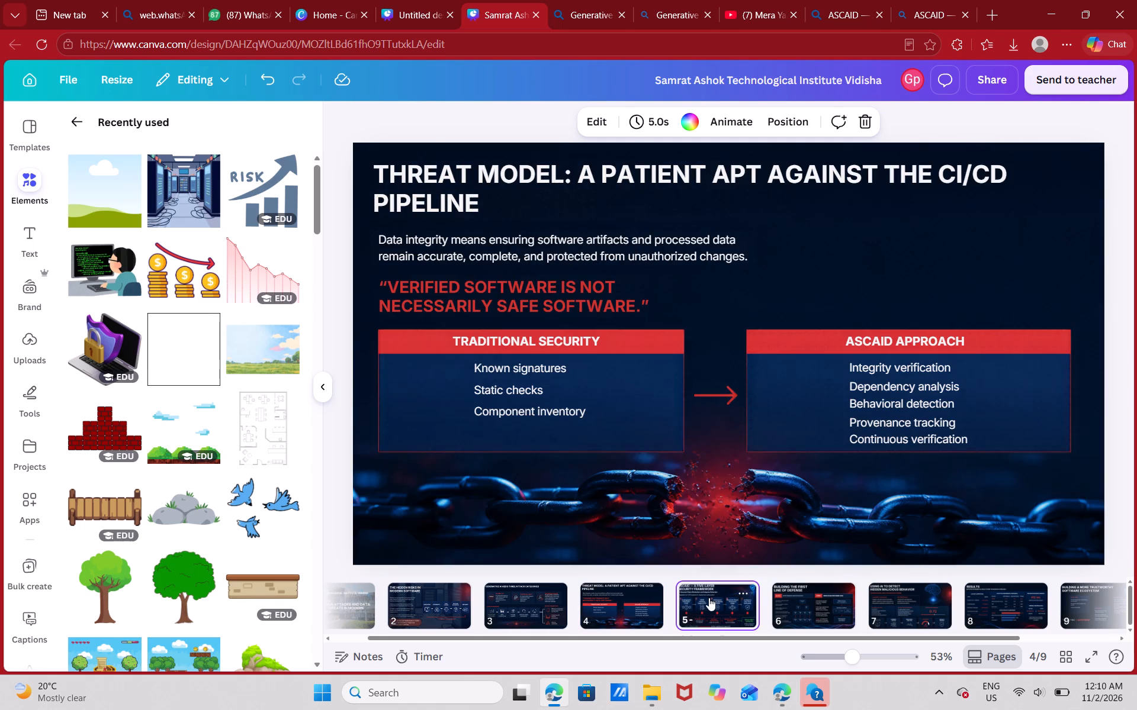
Add a blank slide after slide 6, Building the First Line of Defense.
{"action": "left_click", "coordinate": [802, 601]}
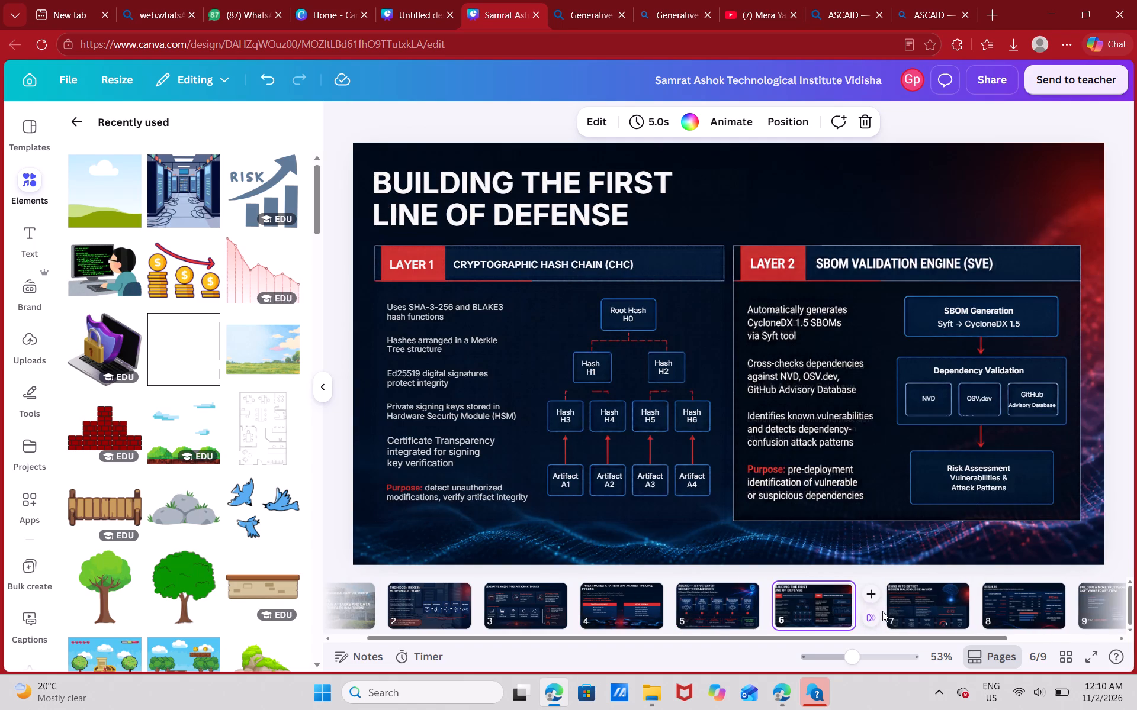
{"action": "left_click", "coordinate": [873, 595]}
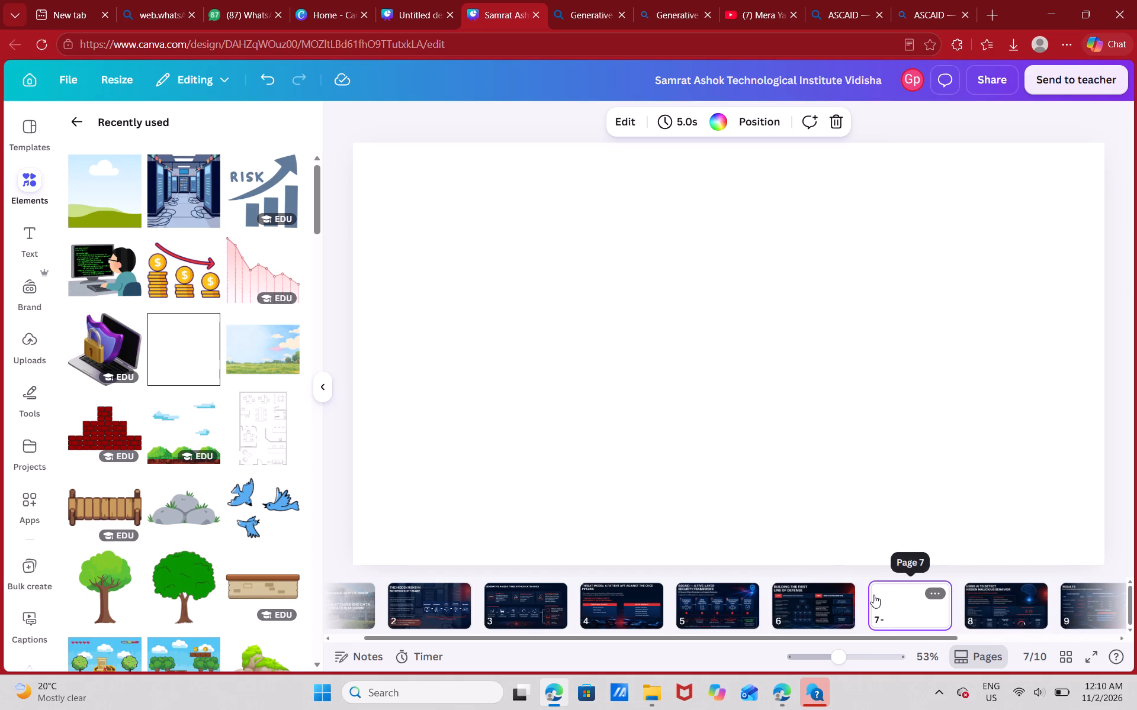
Copy the dark blue-and-red wave background image from slide 6 onto blank slide 7.
{"action": "left_click", "coordinate": [808, 601]}
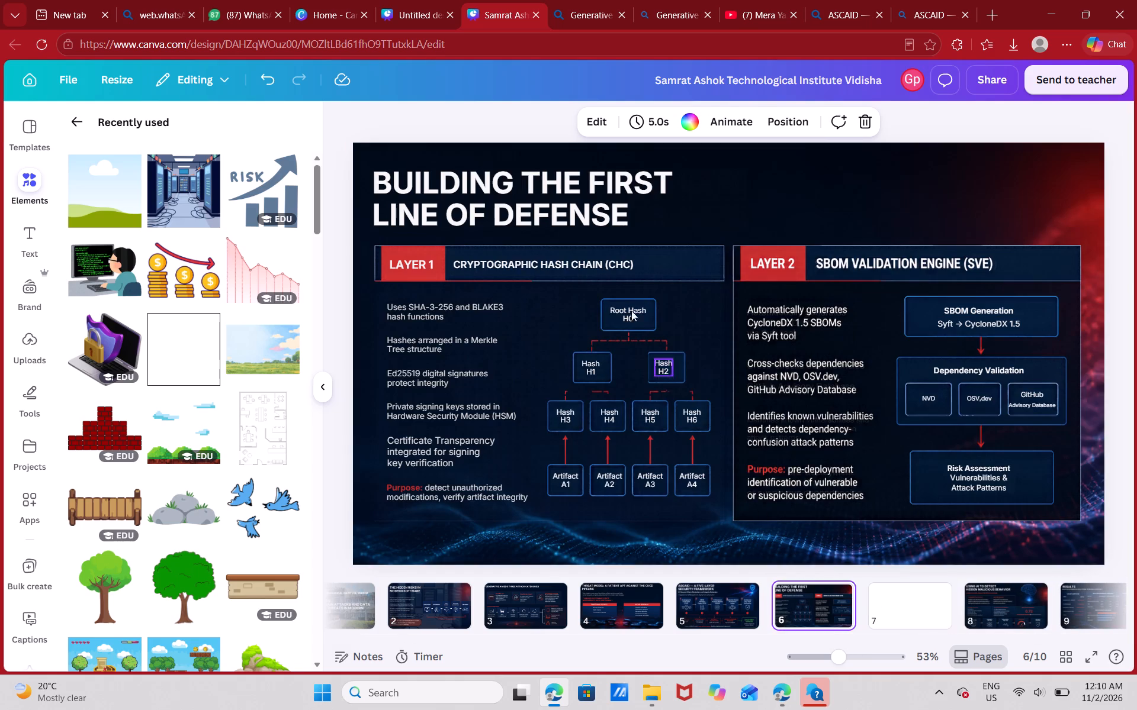
{"action": "left_click", "coordinate": [938, 181]}
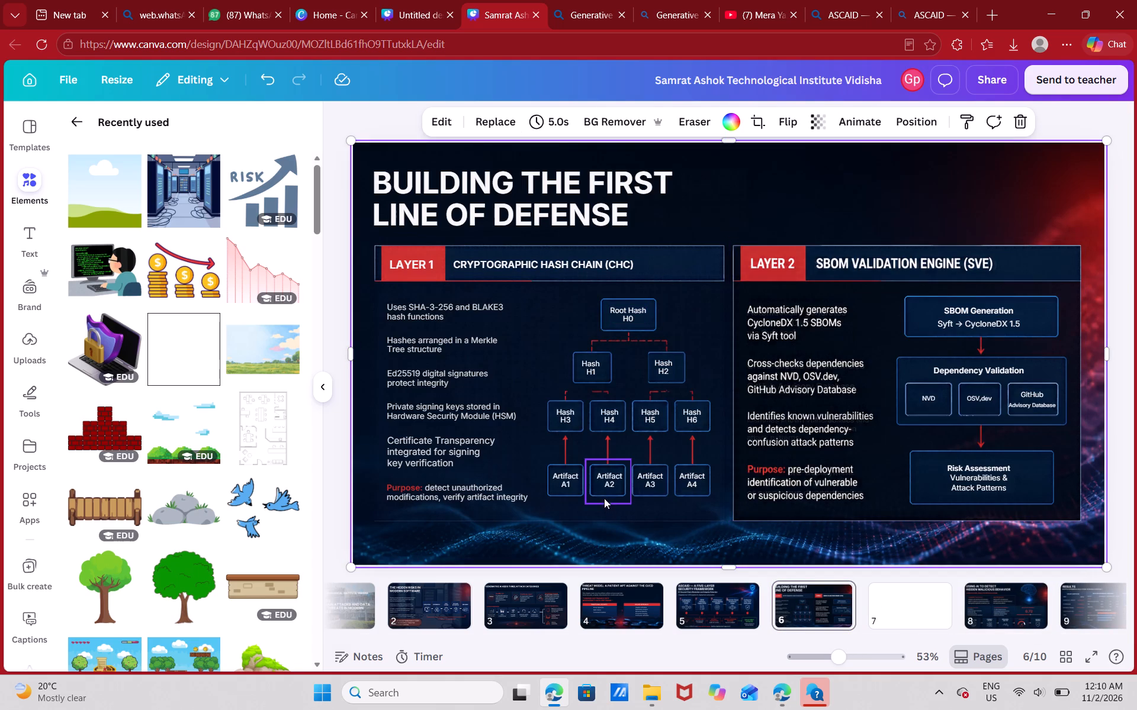
{"action": "key", "text": "ctrl+c"}
{"action": "left_click", "coordinate": [884, 612]}
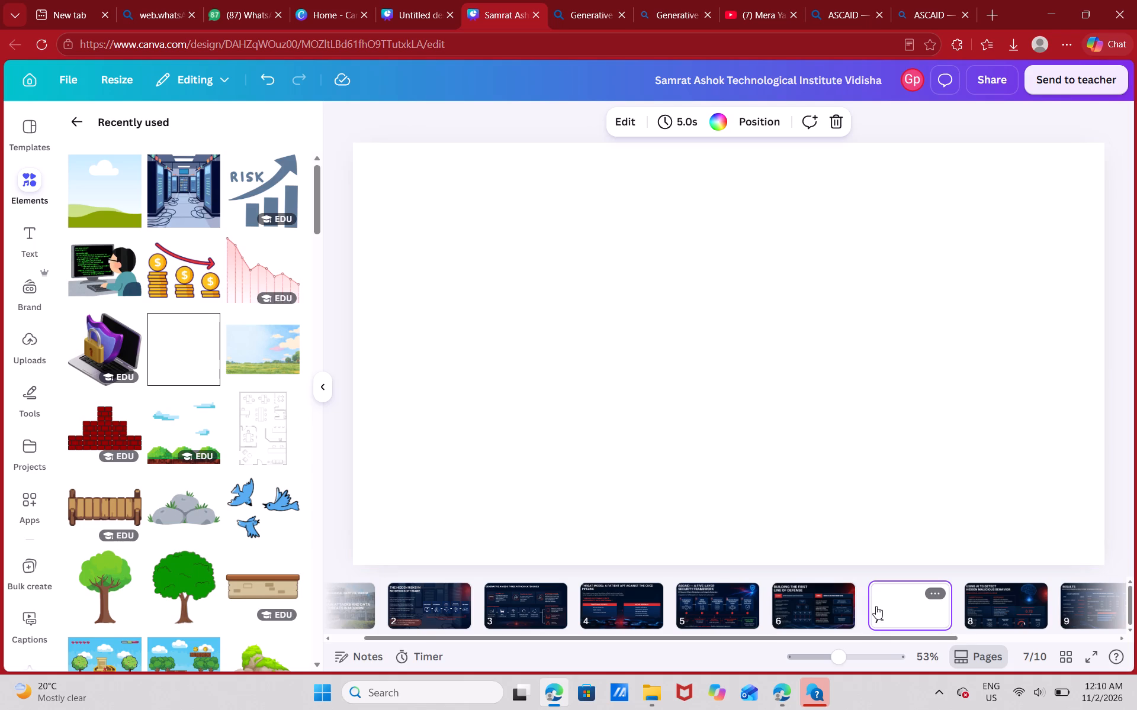
{"action": "key", "text": "ctrl+v"}
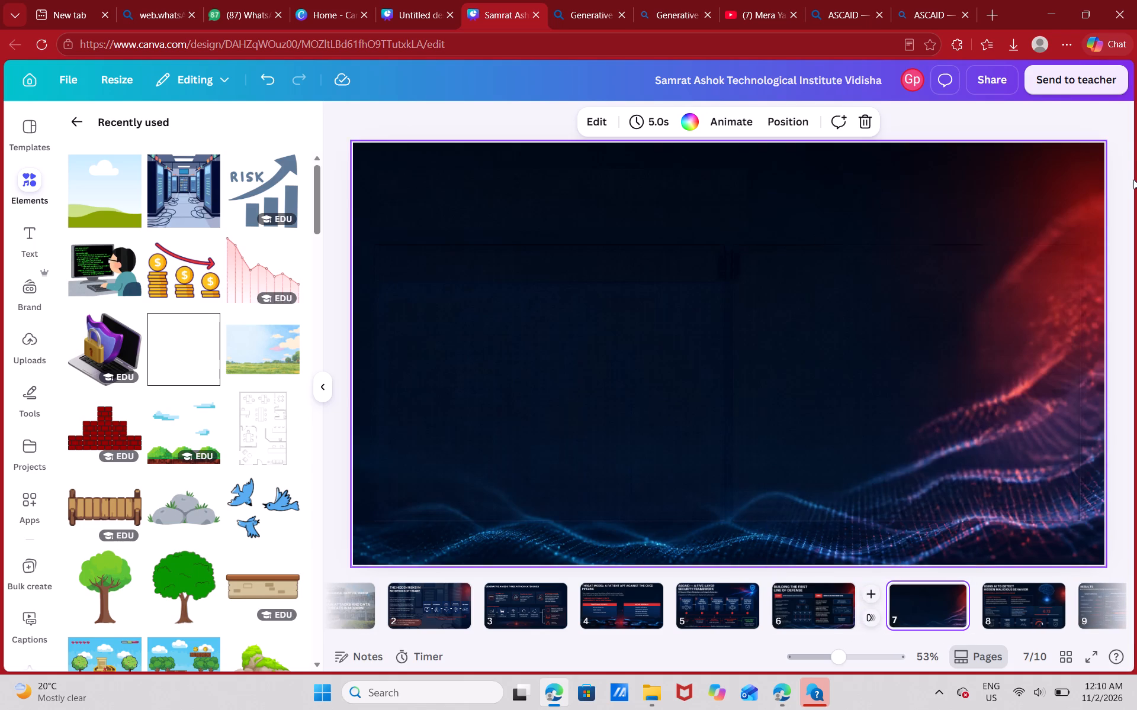
{"action": "left_click", "coordinate": [1120, 118]}
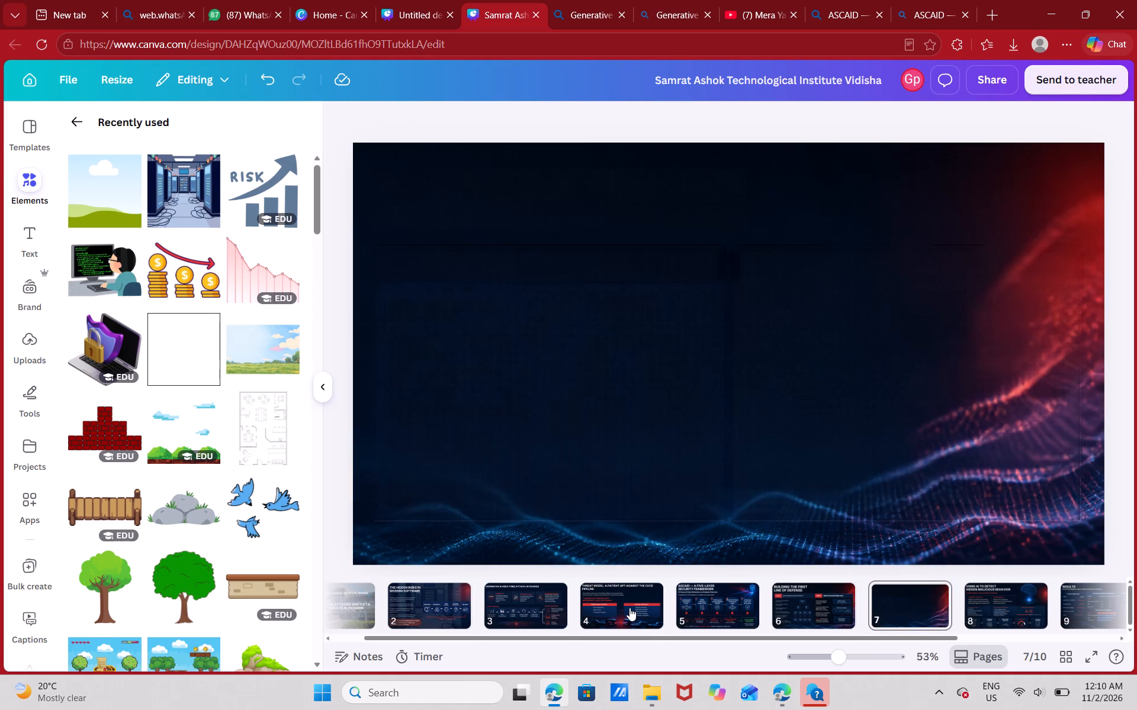
Review the Threat Model, ASCAID five-layer framework and Building the First Line of Defense slides.
{"action": "left_click", "coordinate": [629, 608]}
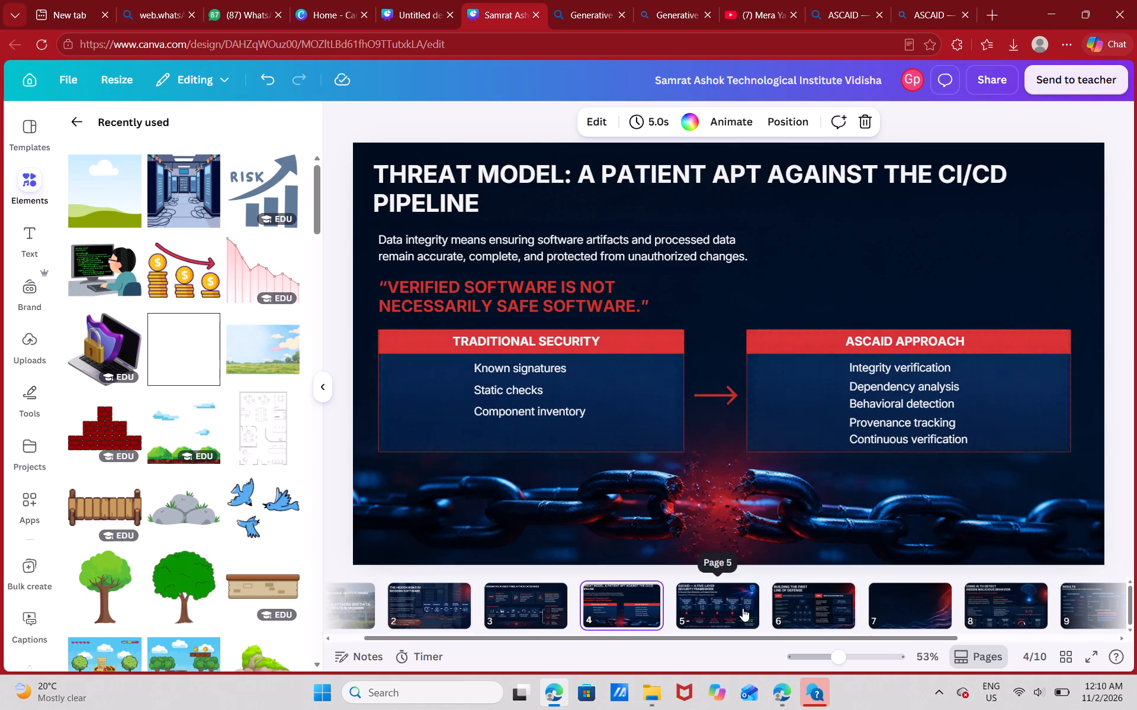
{"action": "left_click", "coordinate": [743, 608]}
{"action": "left_click", "coordinate": [786, 599]}
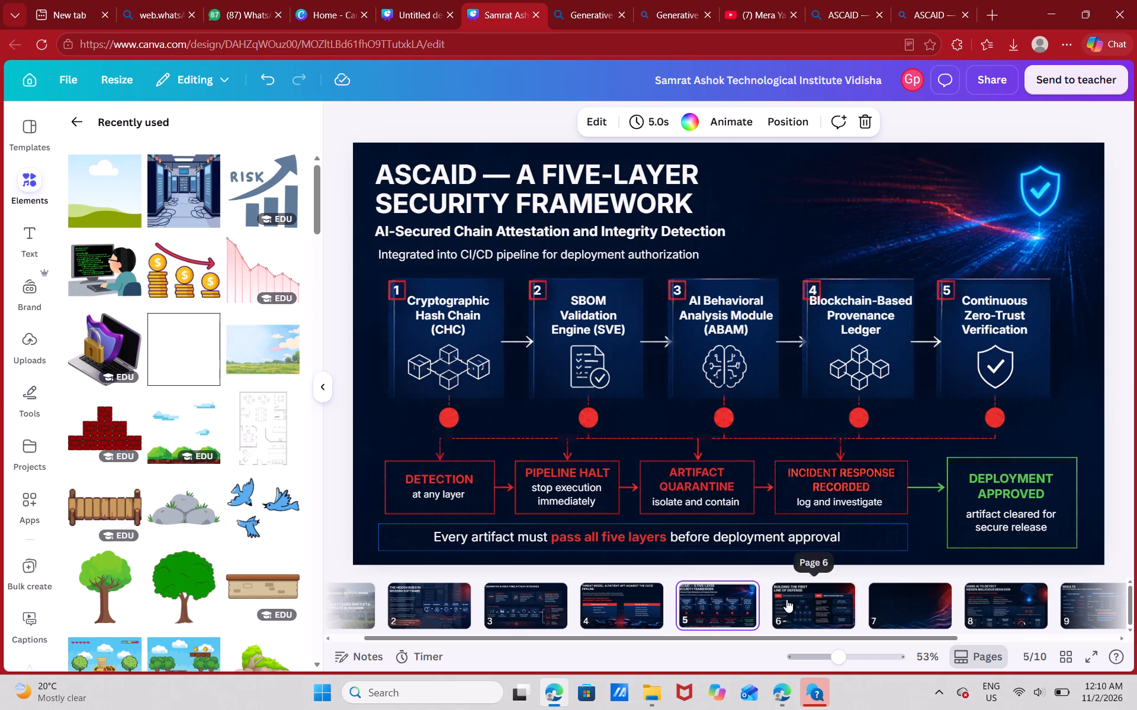
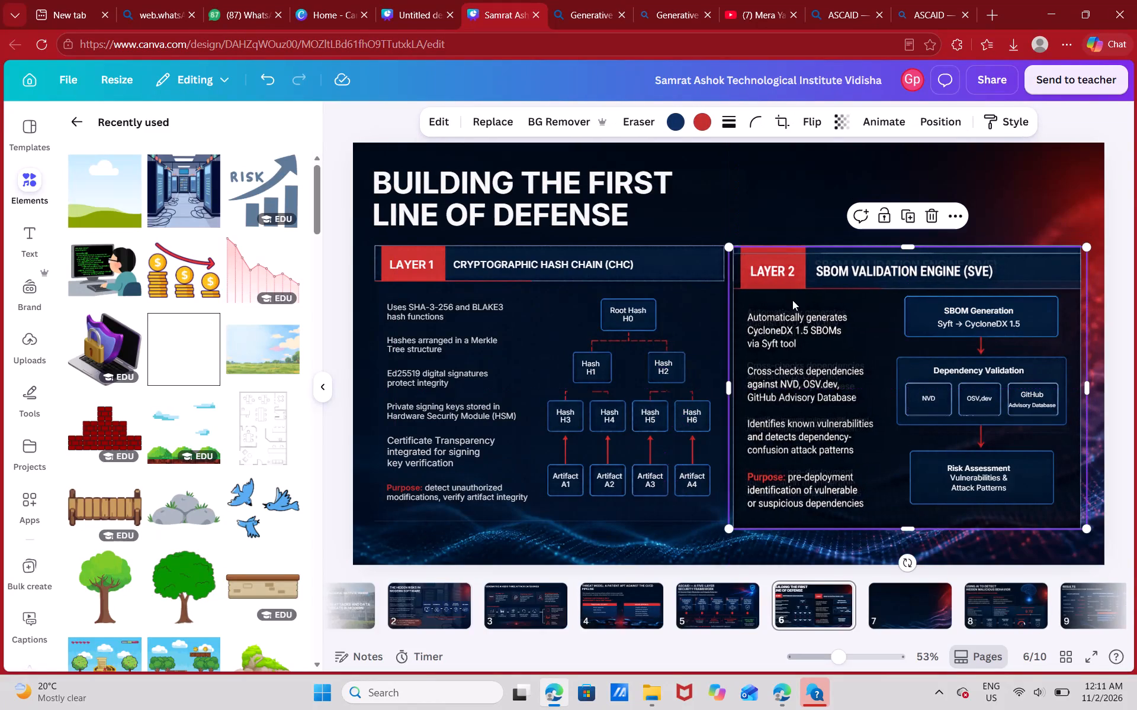
Undo the last move of the Layer 2 SBOM Validation Engine panel on slide 6.
{"action": "key", "text": "ctrl+z"}
{"action": "left_click", "coordinate": [994, 171]}
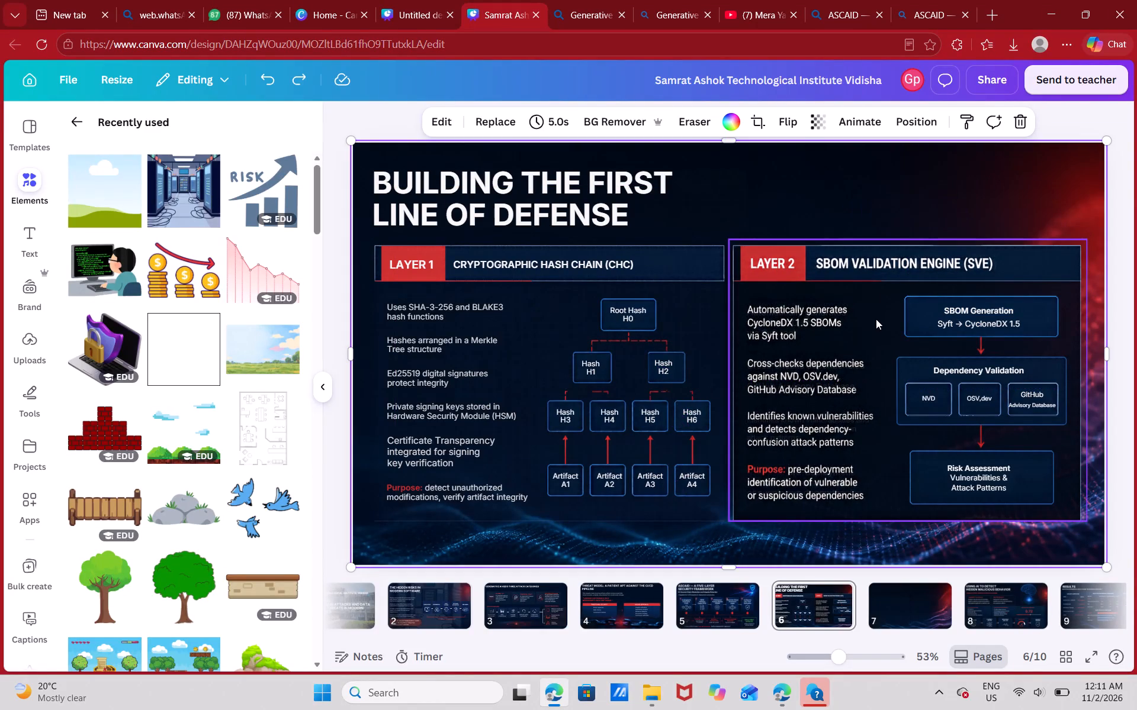
{"action": "left_click", "coordinate": [876, 319]}
{"action": "left_click", "coordinate": [773, 207]}
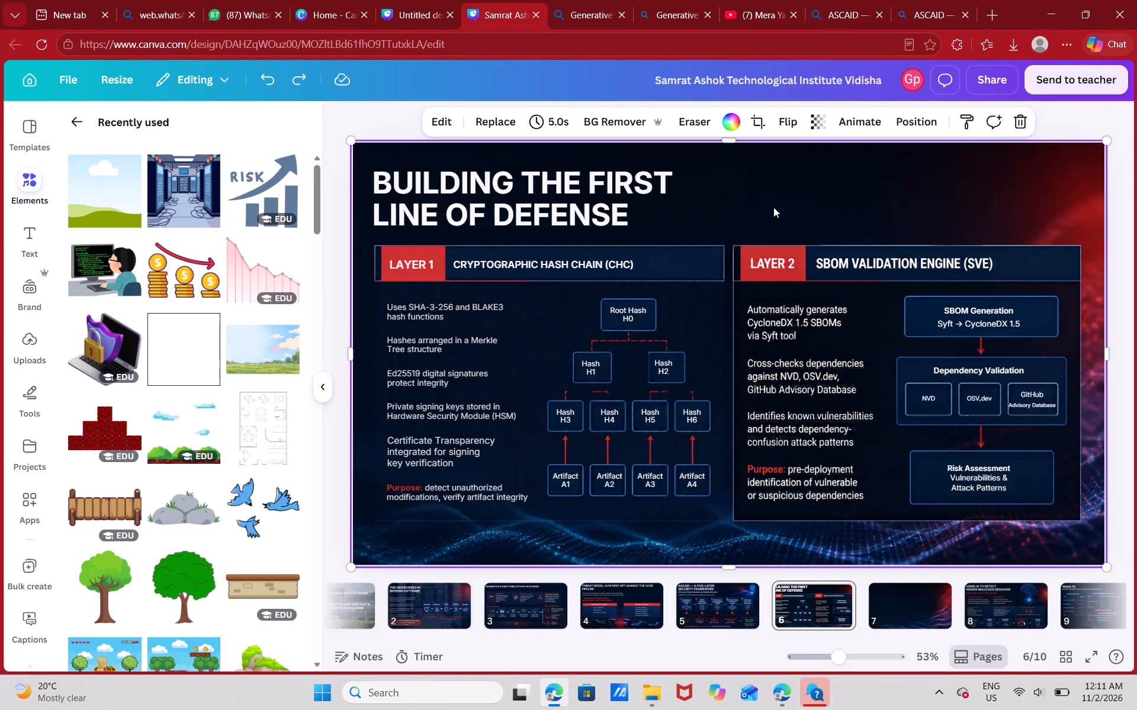
Copy the Building the First Line of Defense title from slide 6 and go to slide 7.
{"action": "left_click", "coordinate": [636, 179]}
{"action": "key", "text": "ctrl+c"}
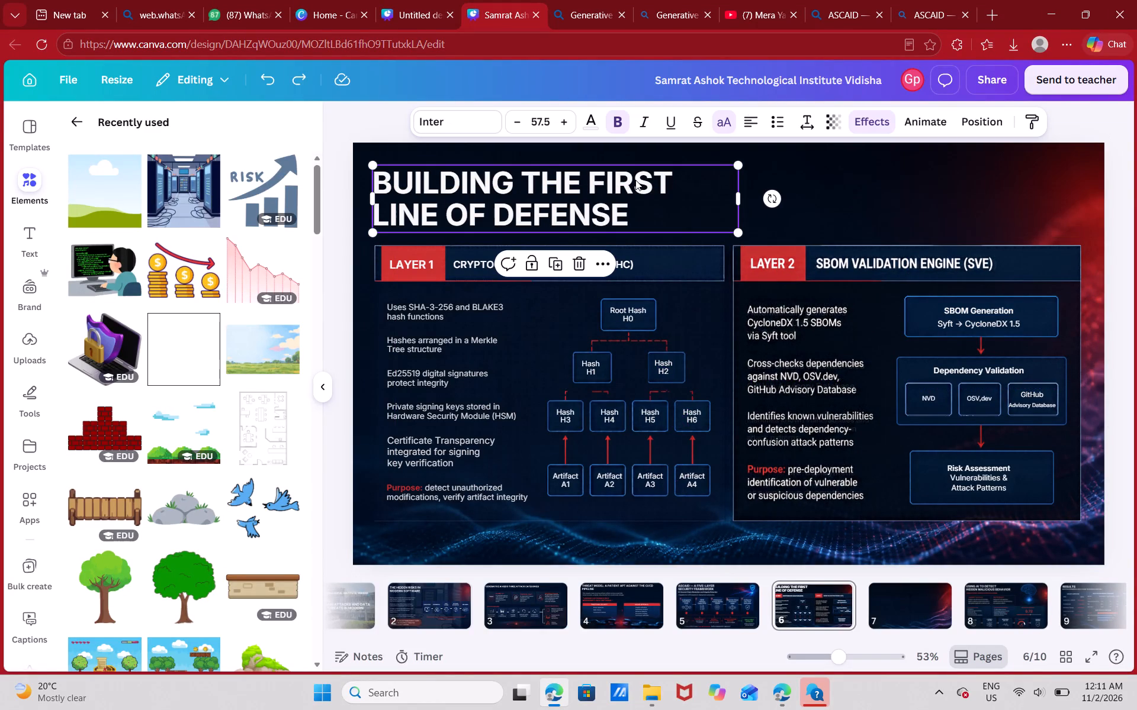
{"action": "left_click", "coordinate": [1081, 129]}
{"action": "key", "text": "alt+Tab"}
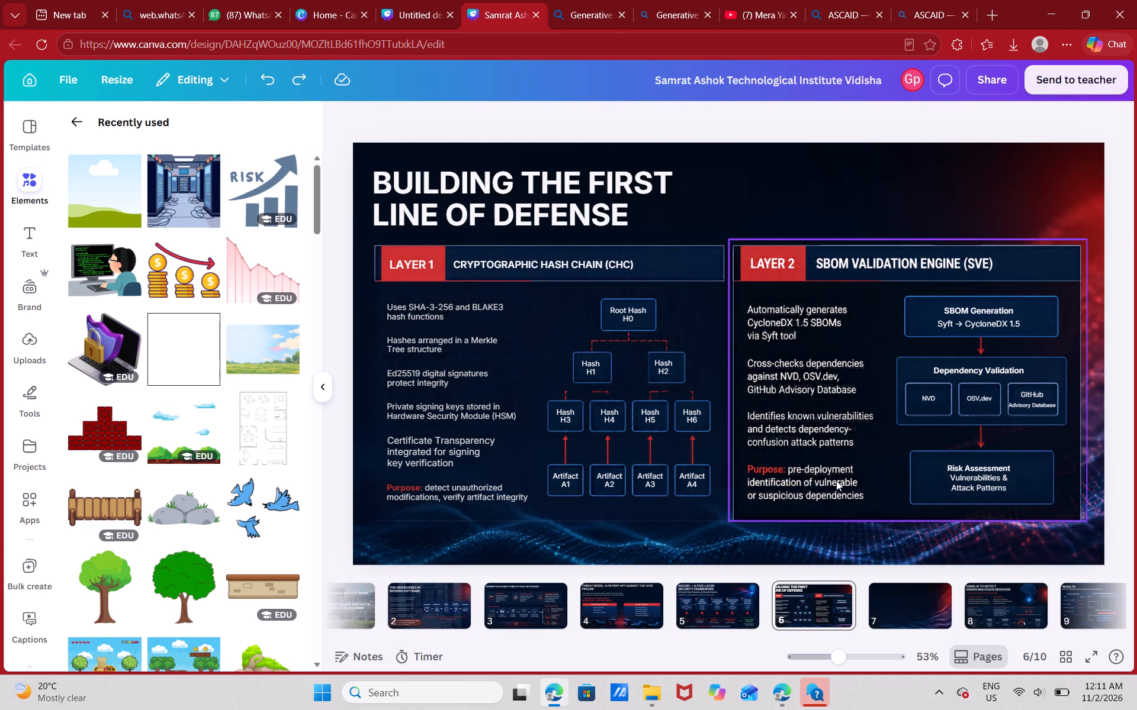
{"action": "key", "text": "alt+Tab"}
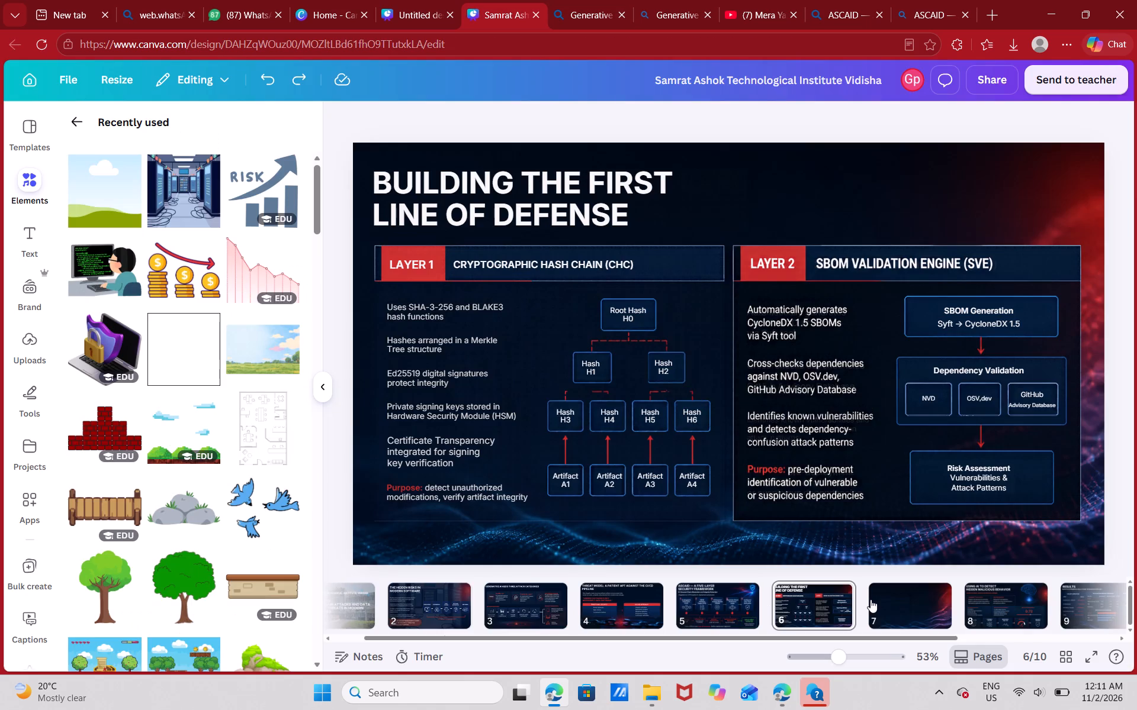
{"action": "left_click", "coordinate": [874, 599]}
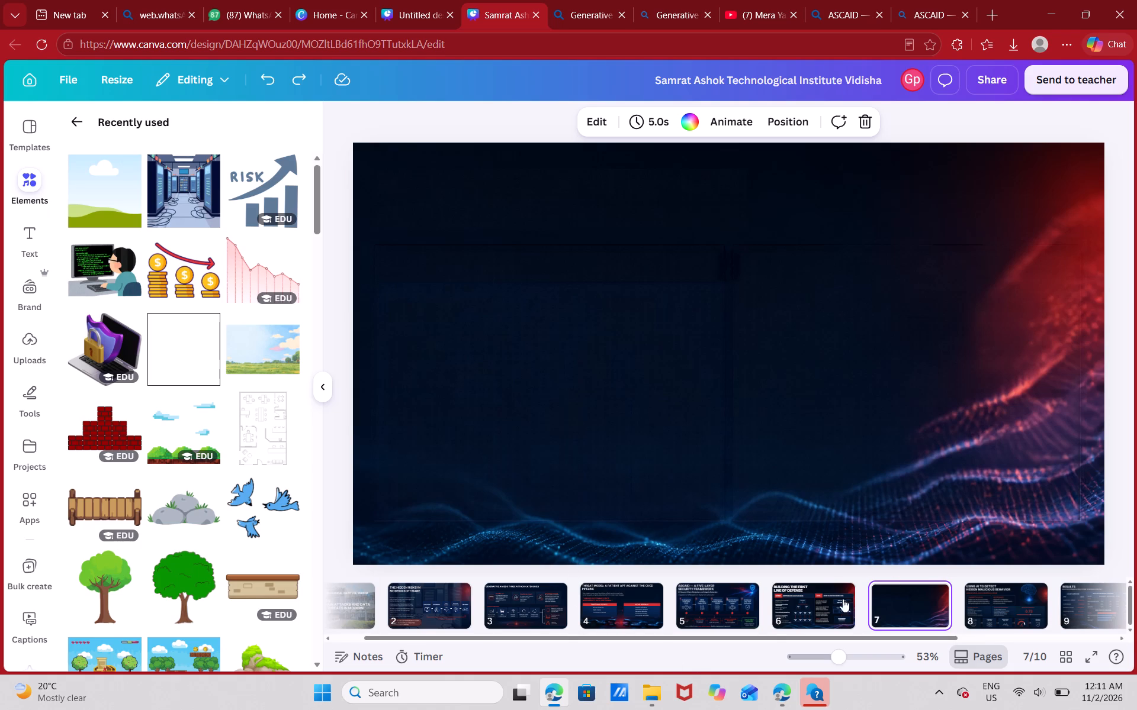
Group slide 6's Layer 1 header bar with its red label and the Cryptographic Hash Chain (CHC) heading.
{"action": "left_click", "coordinate": [828, 606]}
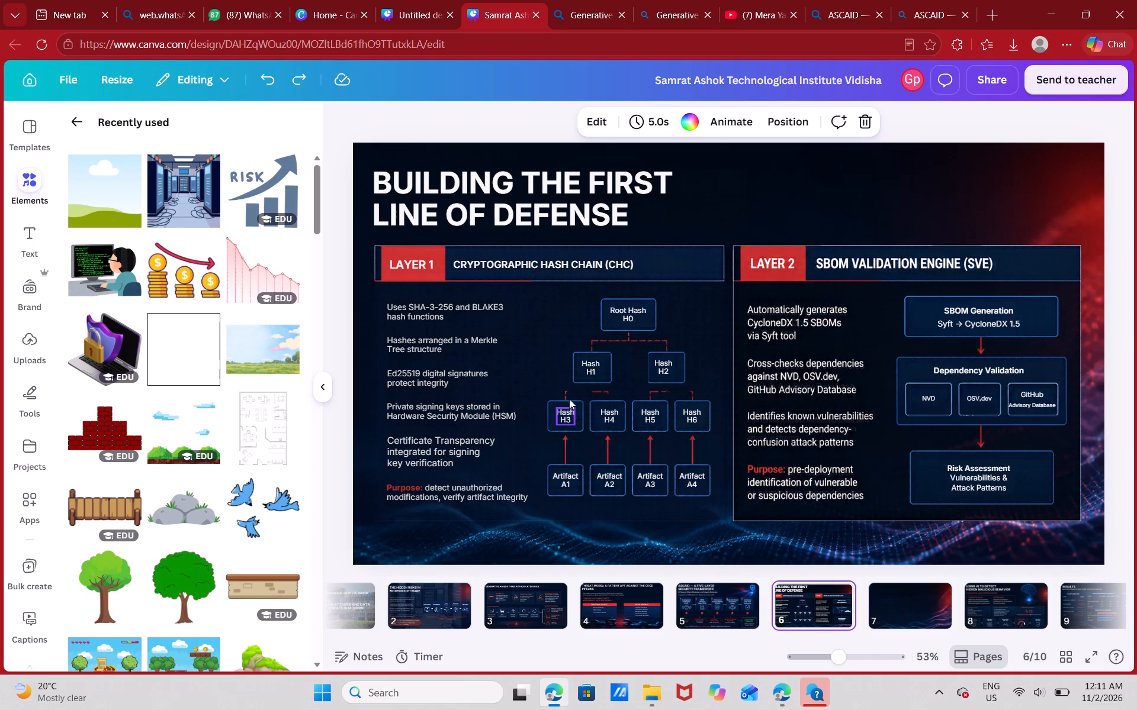
{"action": "left_click", "coordinate": [670, 252], "text": "shift"}
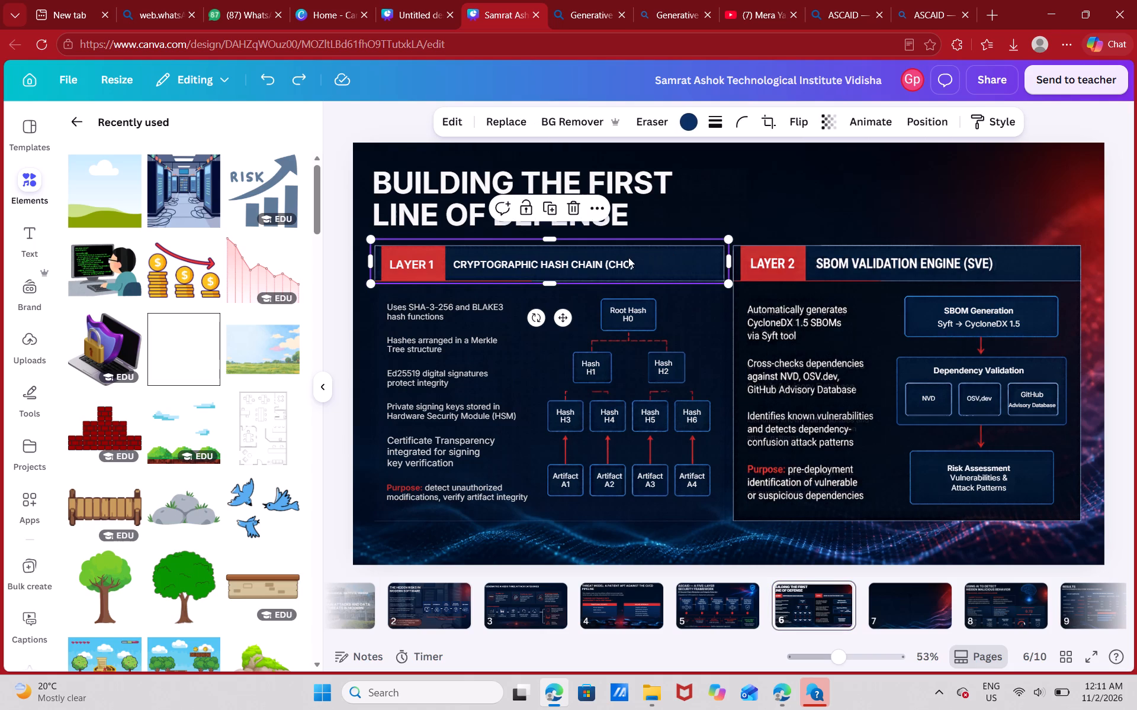
{"action": "left_click", "coordinate": [625, 262], "text": "shift"}
{"action": "left_click", "coordinate": [402, 267], "text": "shift"}
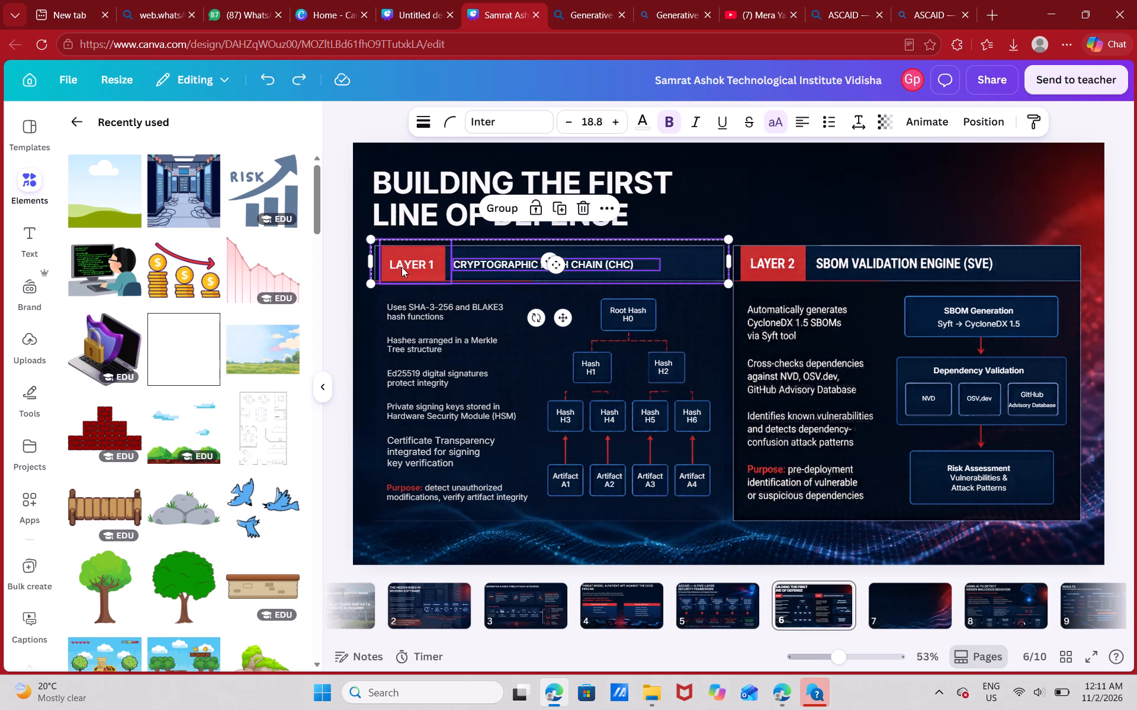
{"action": "left_click", "coordinate": [409, 248], "text": "shift"}
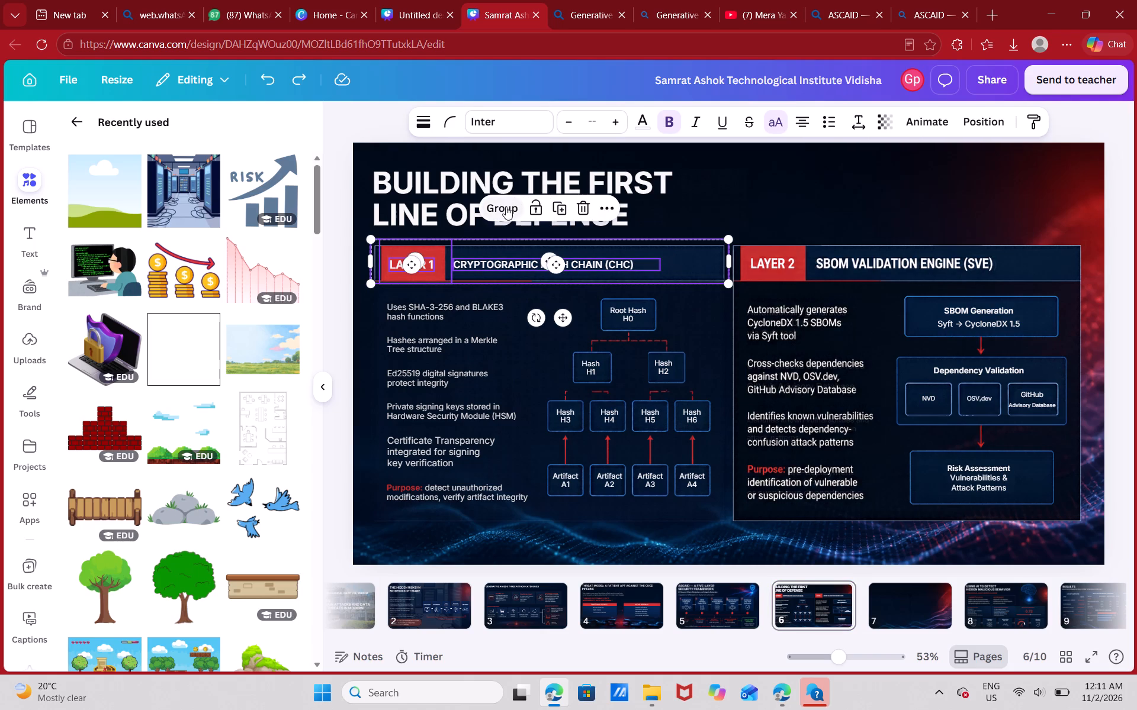
{"action": "left_click", "coordinate": [506, 208], "text": "shift"}
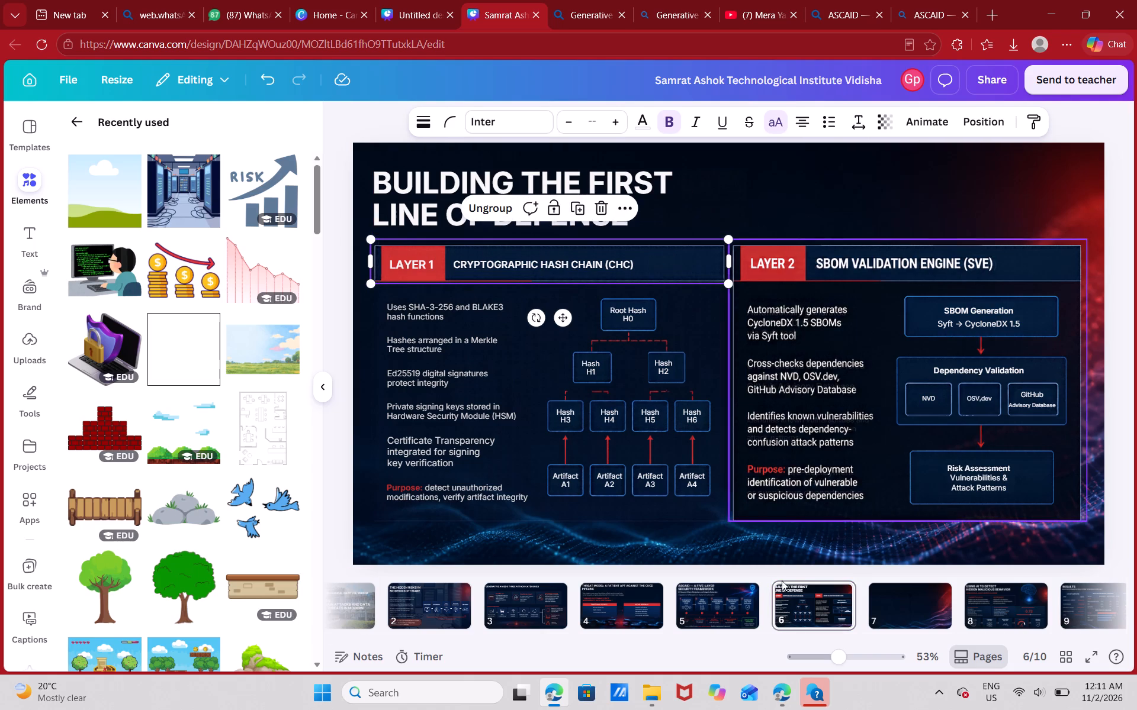
Paste the copied Building the First Line of Defense title onto slide 7.
{"action": "left_click", "coordinate": [942, 598]}
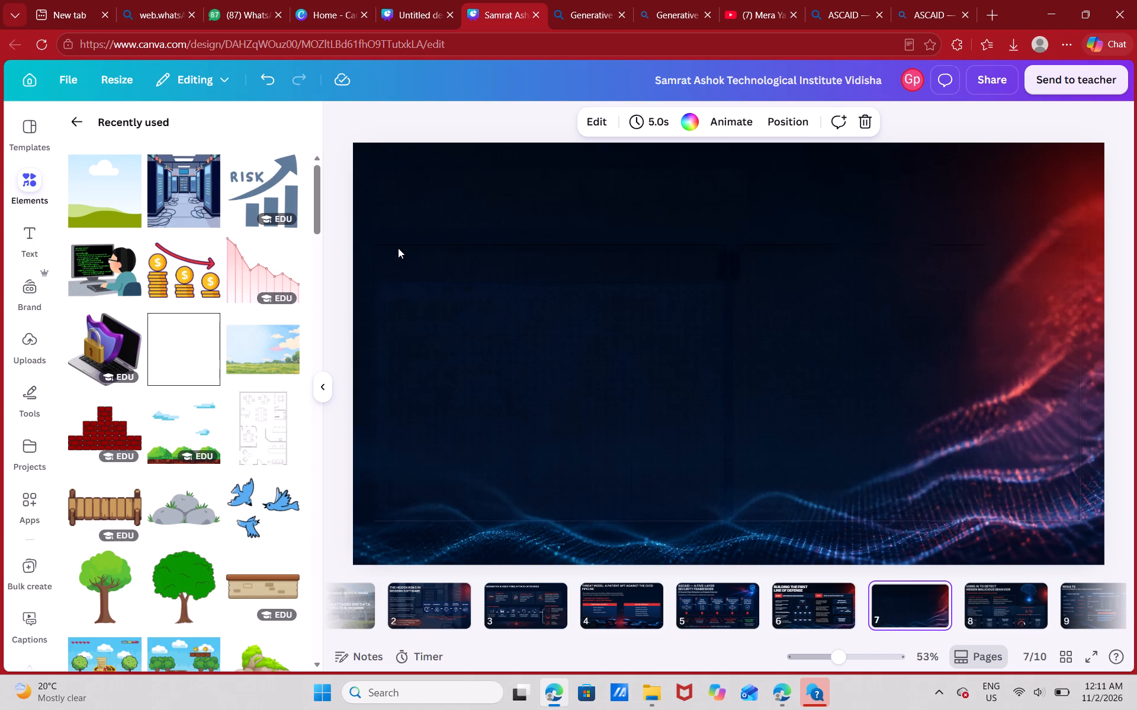
{"action": "key", "text": "ctrl+v"}
{"action": "left_click", "coordinate": [810, 321]}
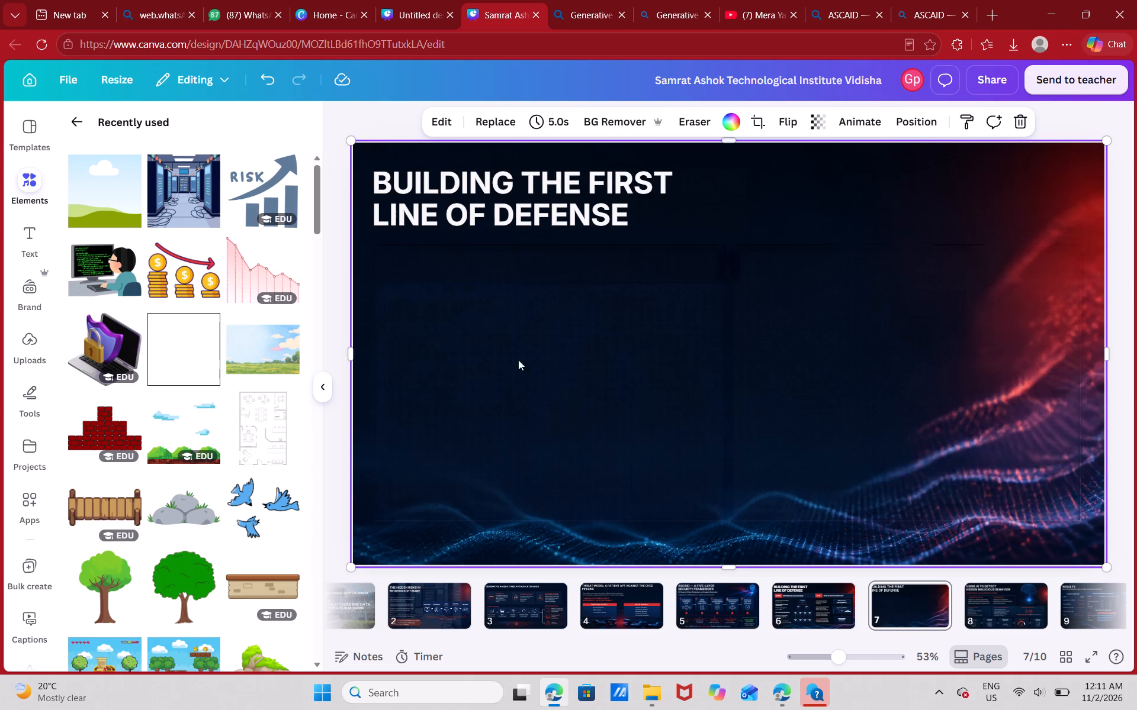
Copy the grouped Layer 1 Cryptographic Hash Chain header from slide 6 onto slide 7, beneath the title.
{"action": "key", "text": "alt+Tab"}
{"action": "key", "text": "alt+Tab"}
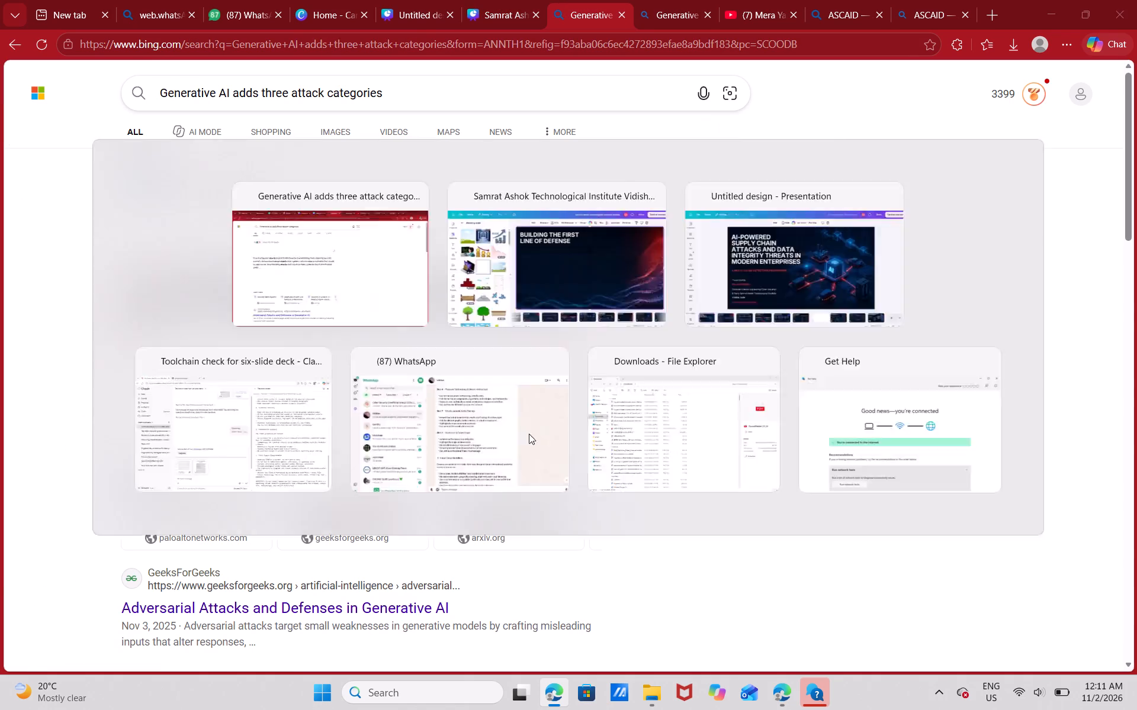
{"action": "left_click", "coordinate": [614, 599]}
{"action": "left_click", "coordinate": [690, 604]}
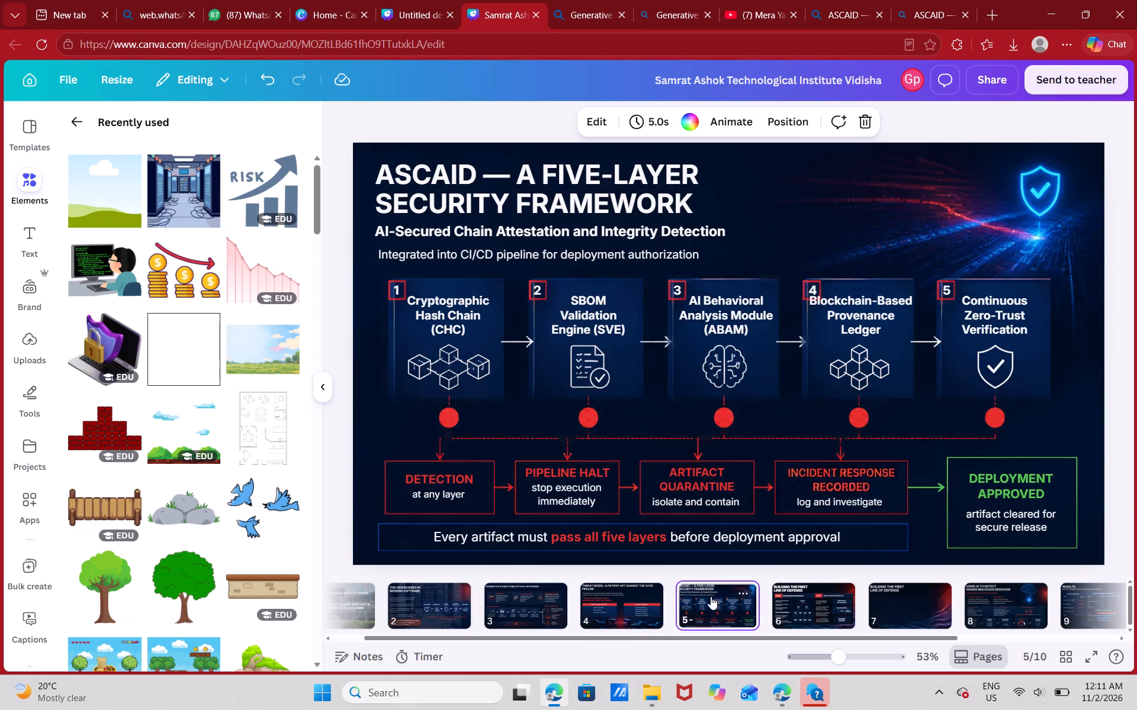
{"action": "left_click", "coordinate": [821, 615]}
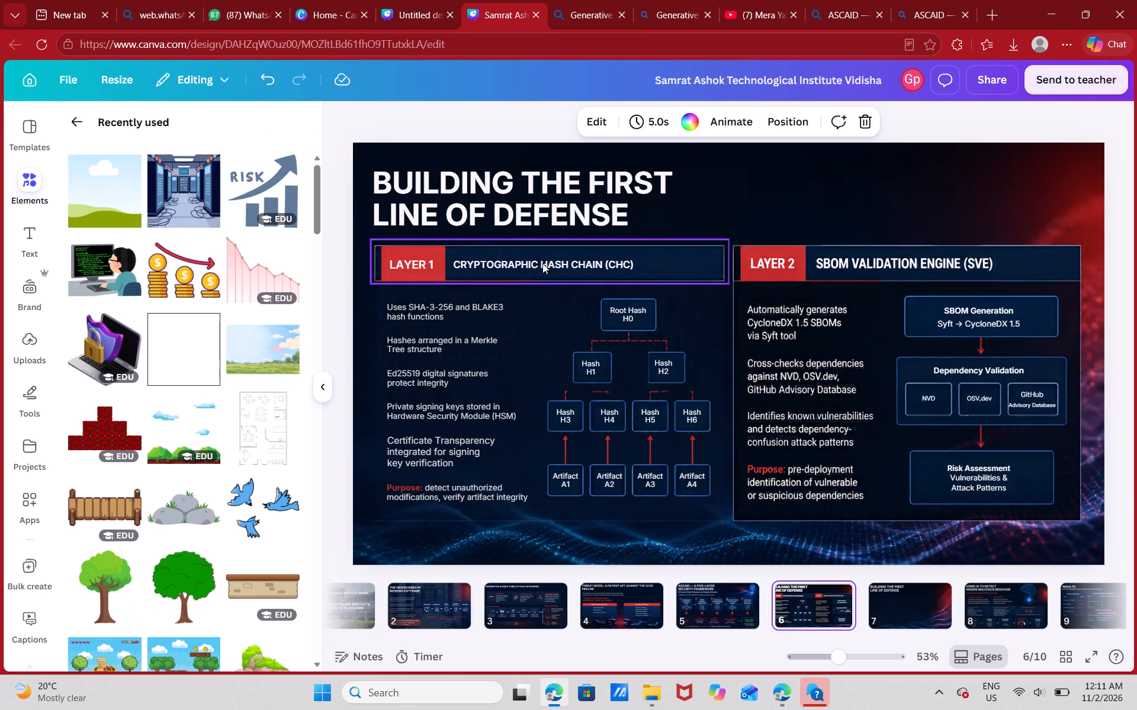
{"action": "left_click", "coordinate": [543, 264]}
{"action": "key", "text": "ctrl+c"}
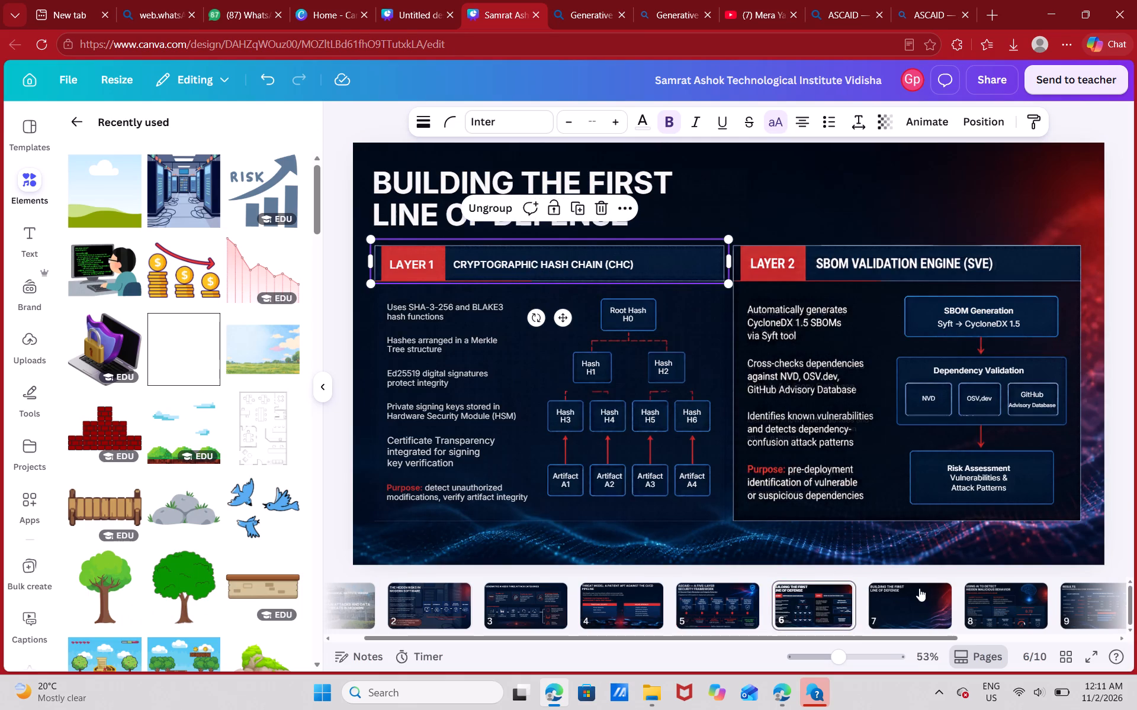
{"action": "left_click", "coordinate": [913, 598]}
{"action": "key", "text": "ctrl+v"}
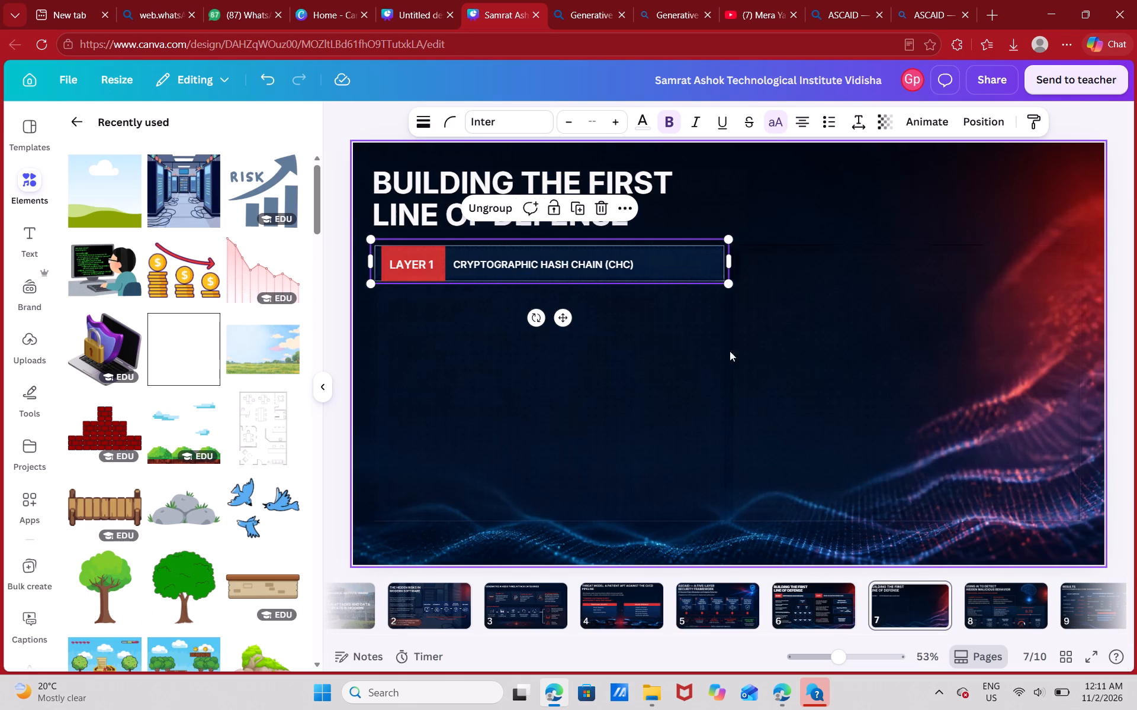
{"action": "left_click", "coordinate": [720, 327]}
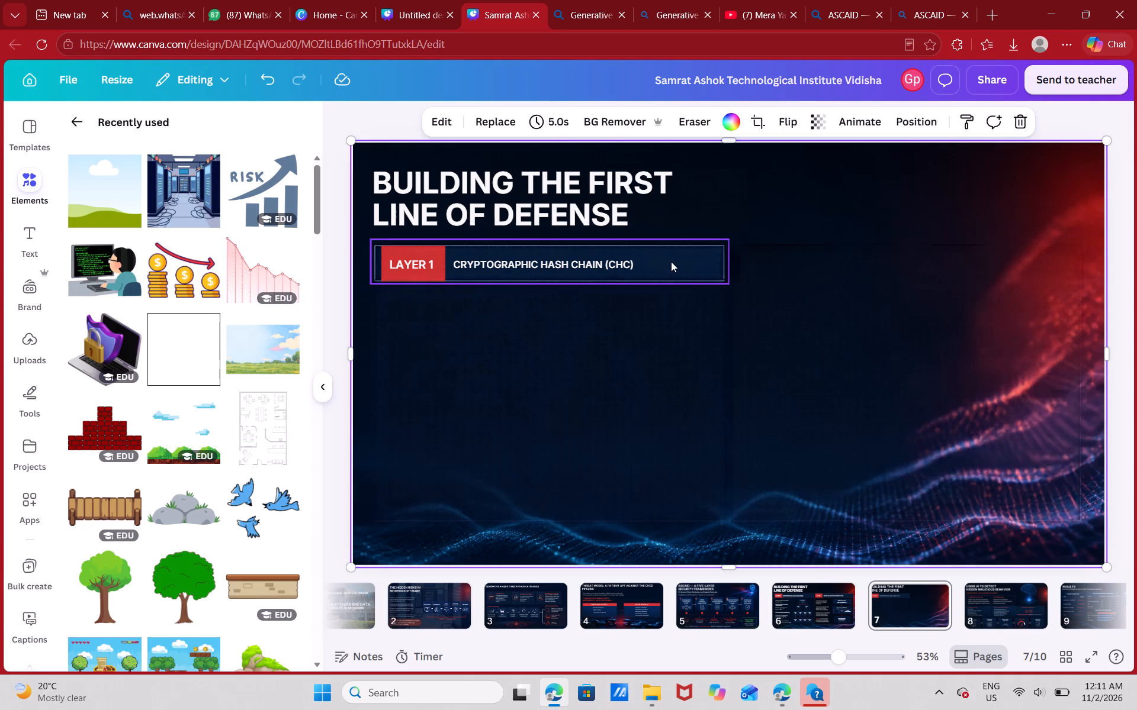
Paste a second Layer 1 header on slide 7 and align it beside the first, over the slide's right half.
{"action": "key", "text": "ctrl+v"}
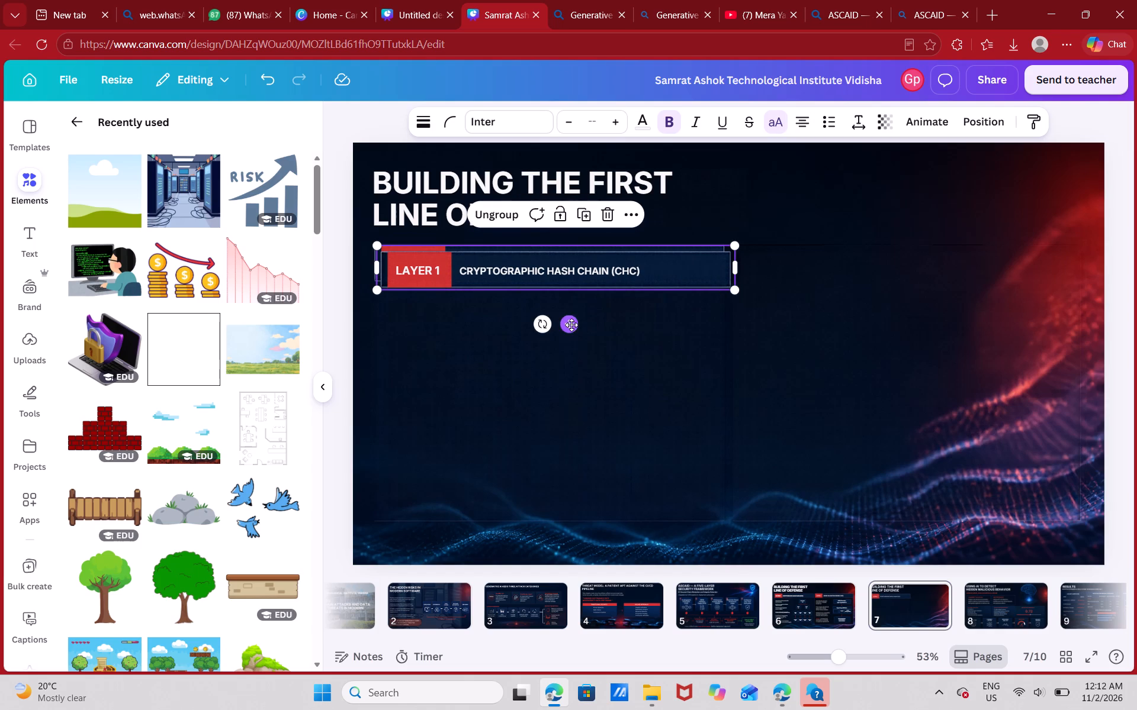
{"action": "left_click_drag", "start_coordinate": [571, 325], "coordinate": [925, 346]}
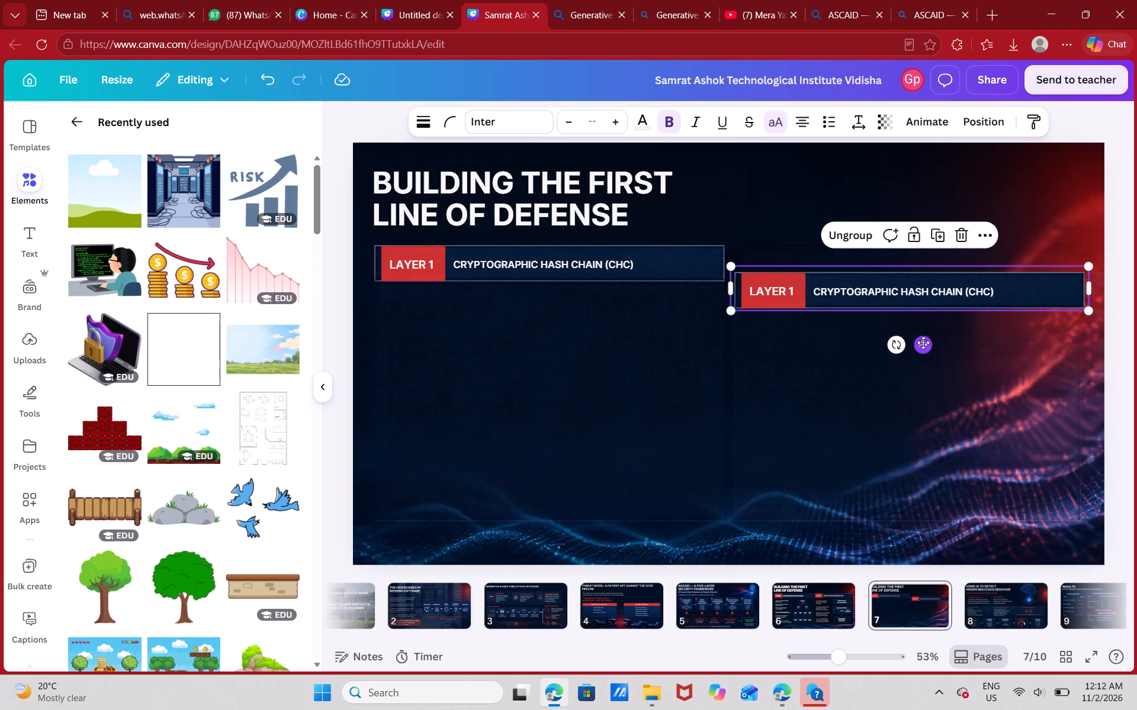
{"action": "left_click_drag", "start_coordinate": [923, 343], "coordinate": [920, 319]}
{"action": "left_click", "coordinate": [920, 381]}
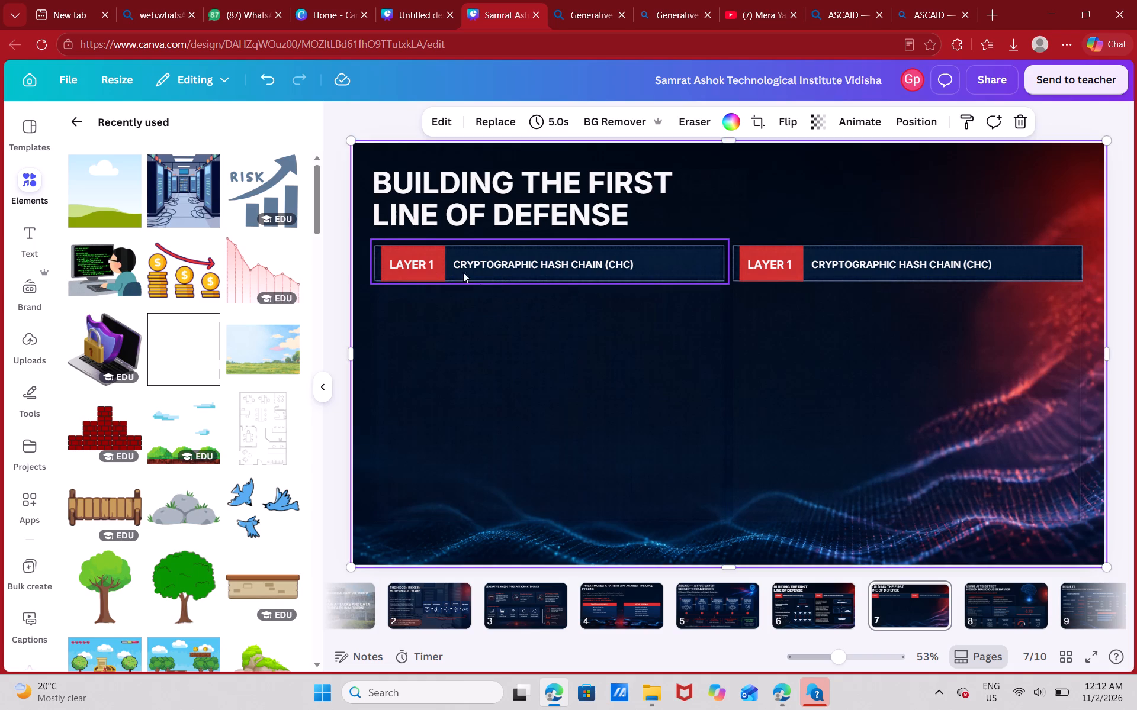
Change the left header's red label on slide 7 to LAYER 3.
{"action": "left_click", "coordinate": [425, 265]}
{"action": "left_click", "coordinate": [431, 263]}
{"action": "left_click", "coordinate": [434, 263]}
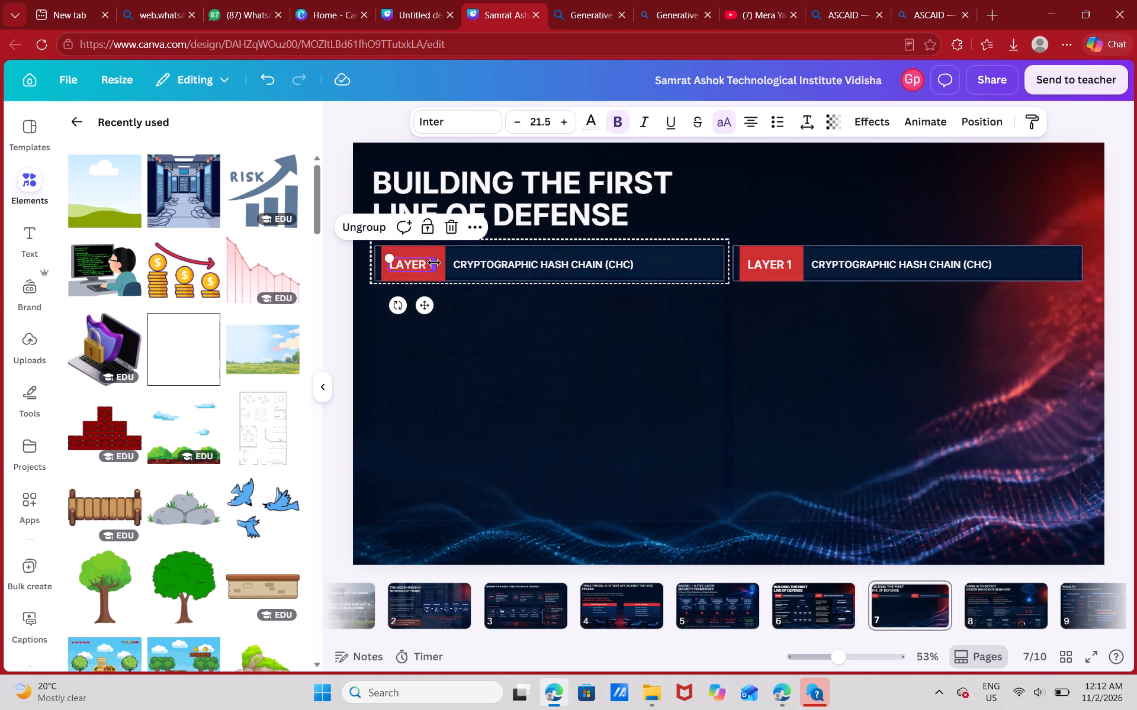
{"action": "left_click", "coordinate": [491, 315]}
{"action": "double_click", "coordinate": [421, 262]}
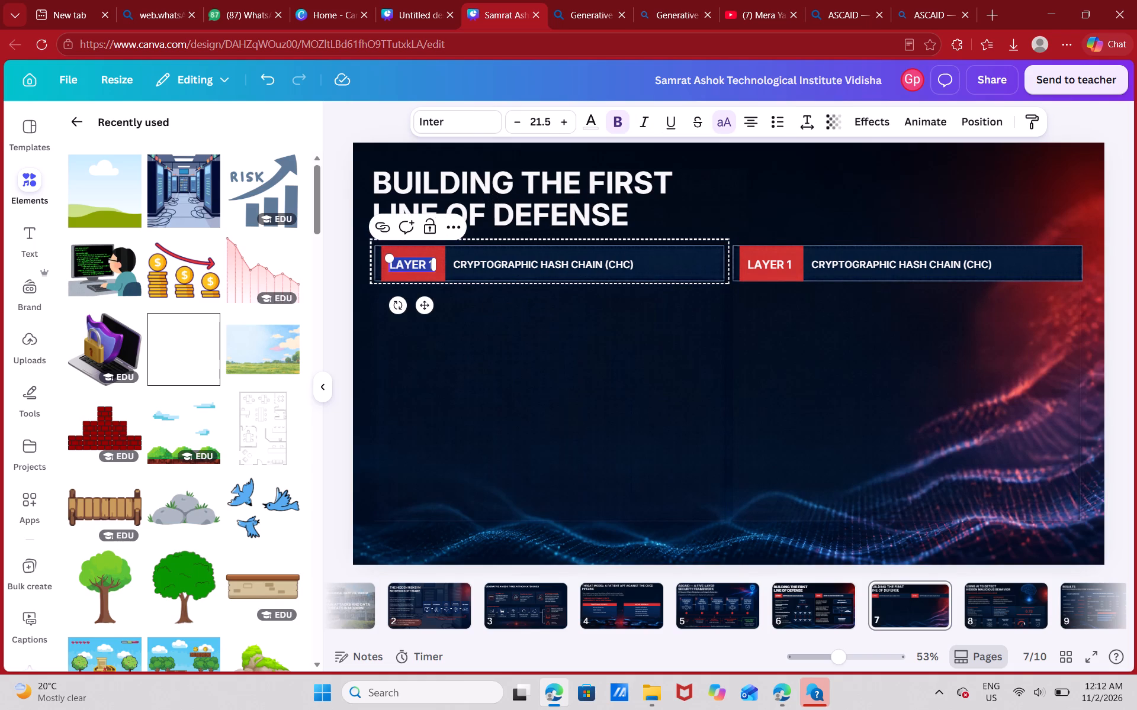
{"action": "left_click", "coordinate": [462, 379]}
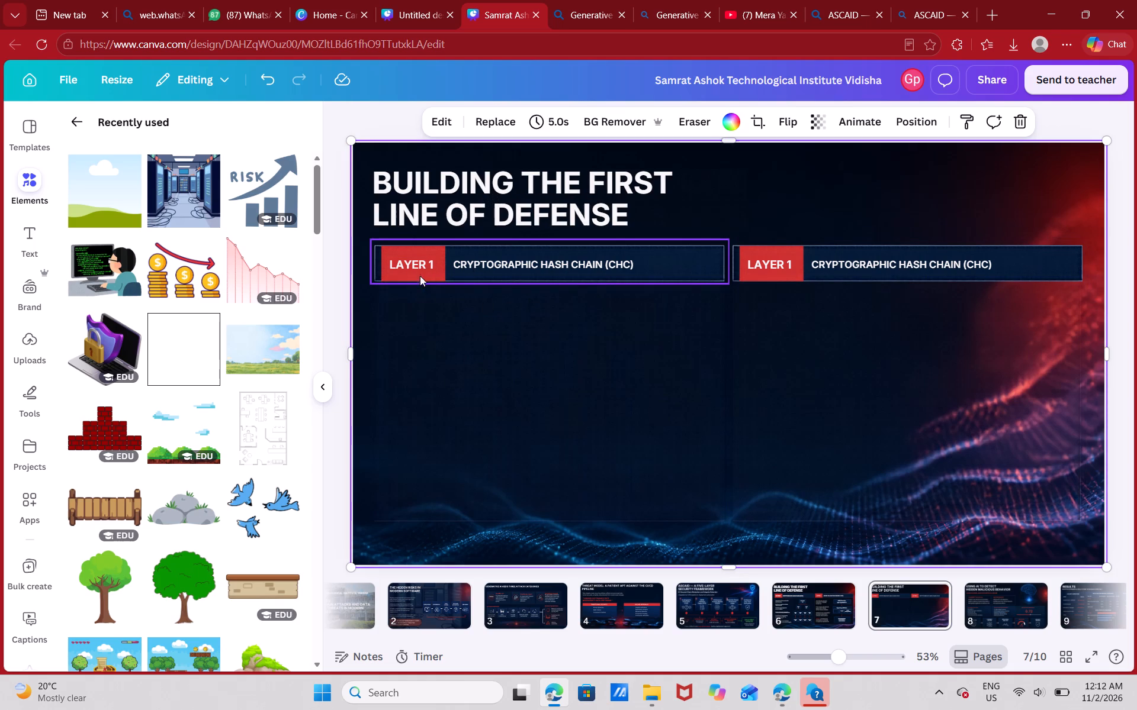
{"action": "left_click", "coordinate": [427, 261]}
{"action": "left_click", "coordinate": [427, 261]}
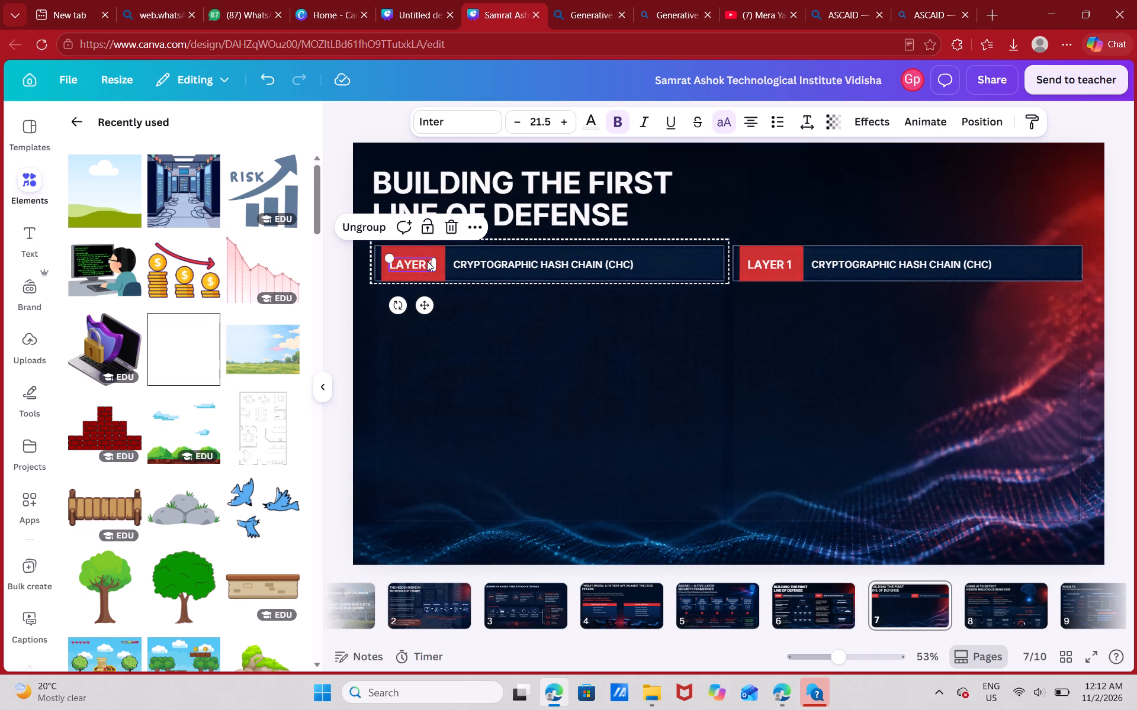
{"action": "left_click", "coordinate": [427, 262]}
{"action": "left_click", "coordinate": [412, 224]}
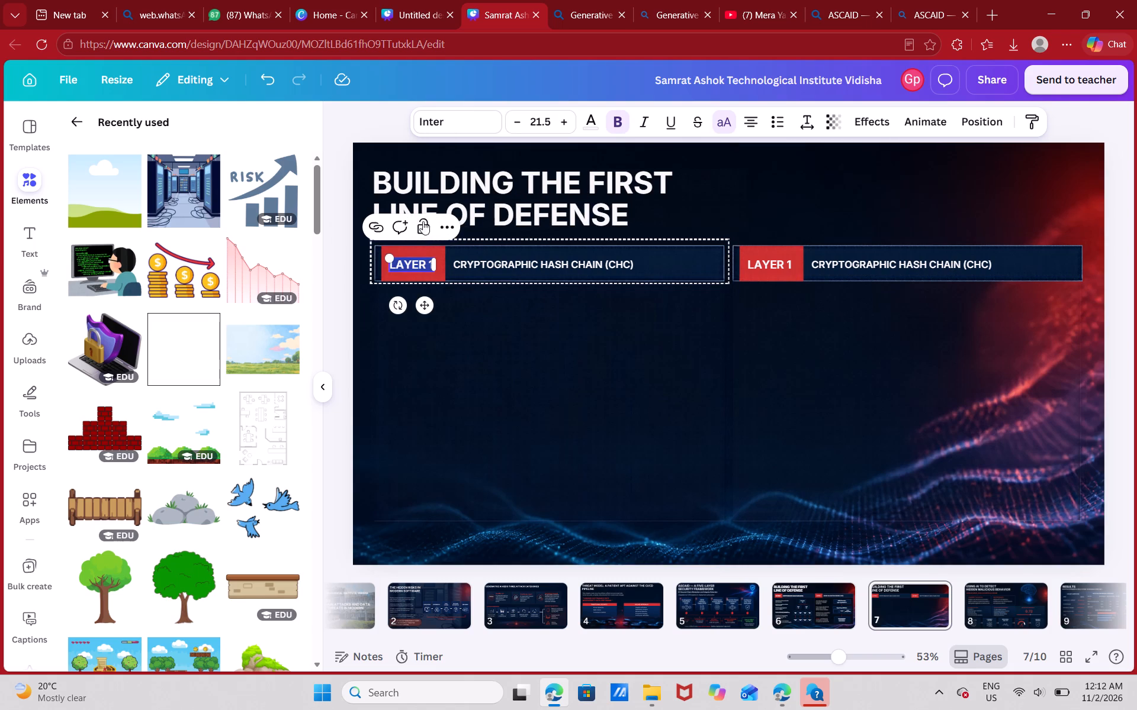
{"action": "double_click", "coordinate": [427, 264]}
{"action": "key", "text": "Right"}
{"action": "key", "text": "BackSpace"}
{"action": "key", "text": "3"}
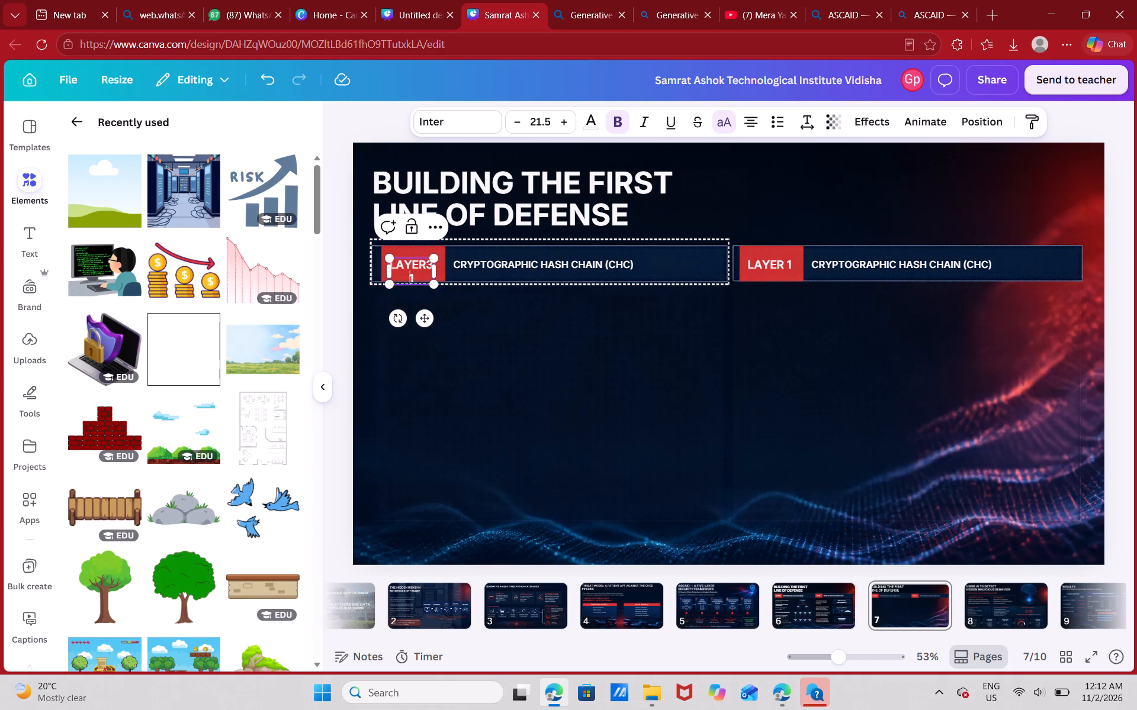
{"action": "key", "text": "Right"}
{"action": "key", "text": "BackSpace"}
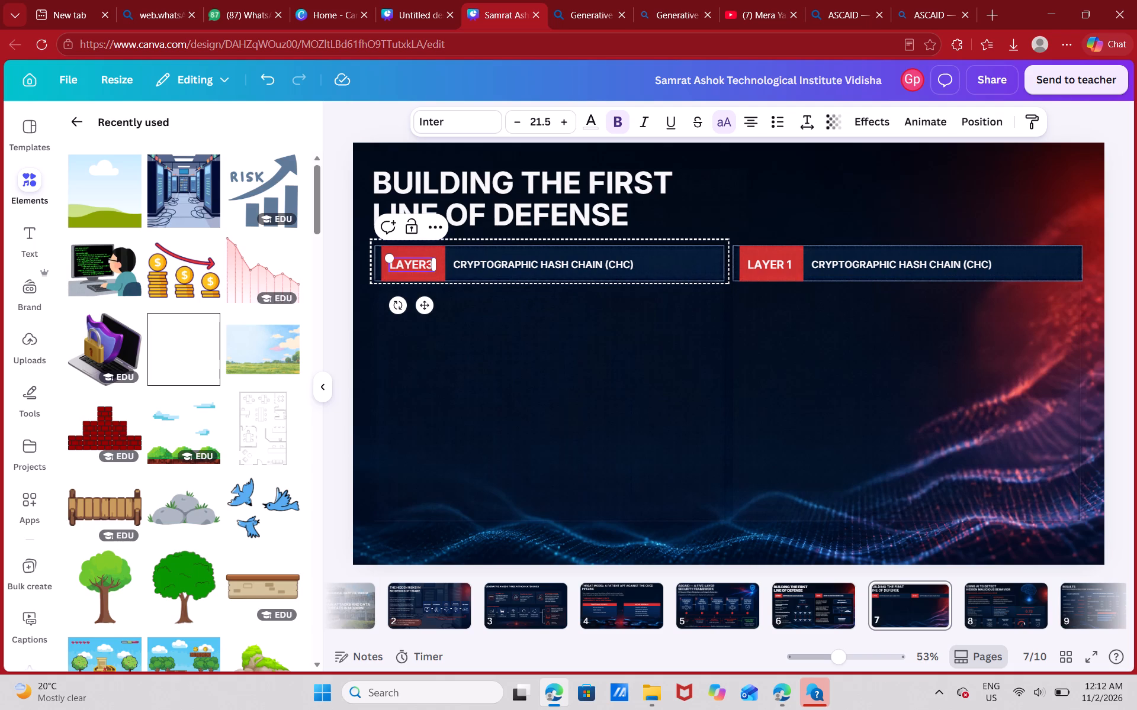
{"action": "left_click", "coordinate": [426, 264]}
{"action": "key", "text": "space"}
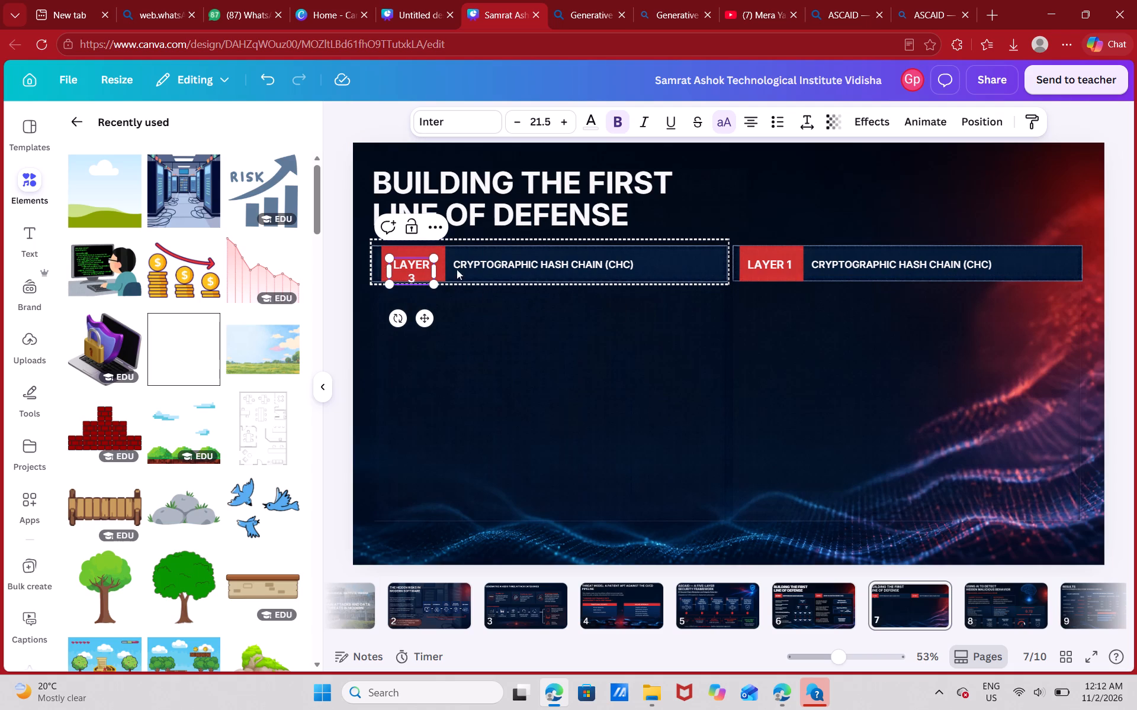
Widen the LAYER 3 label's text box slightly so the text fits on one line.
{"action": "left_click_drag", "start_coordinate": [436, 269], "coordinate": [442, 268]}
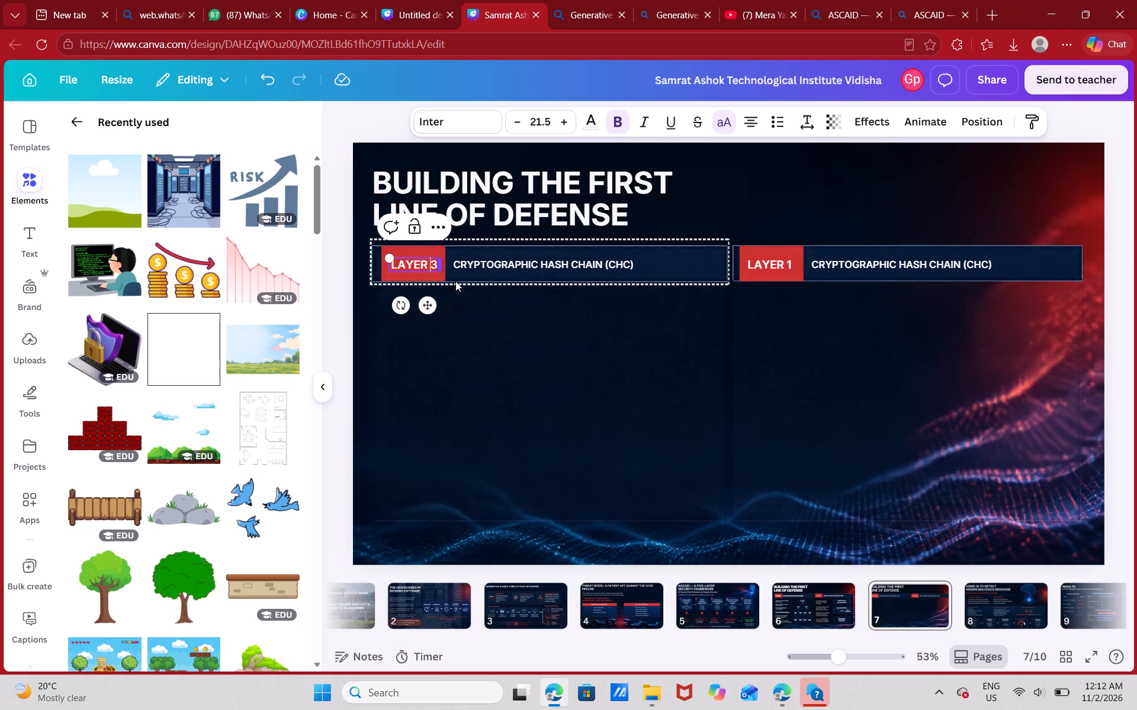
{"action": "left_click", "coordinate": [453, 375]}
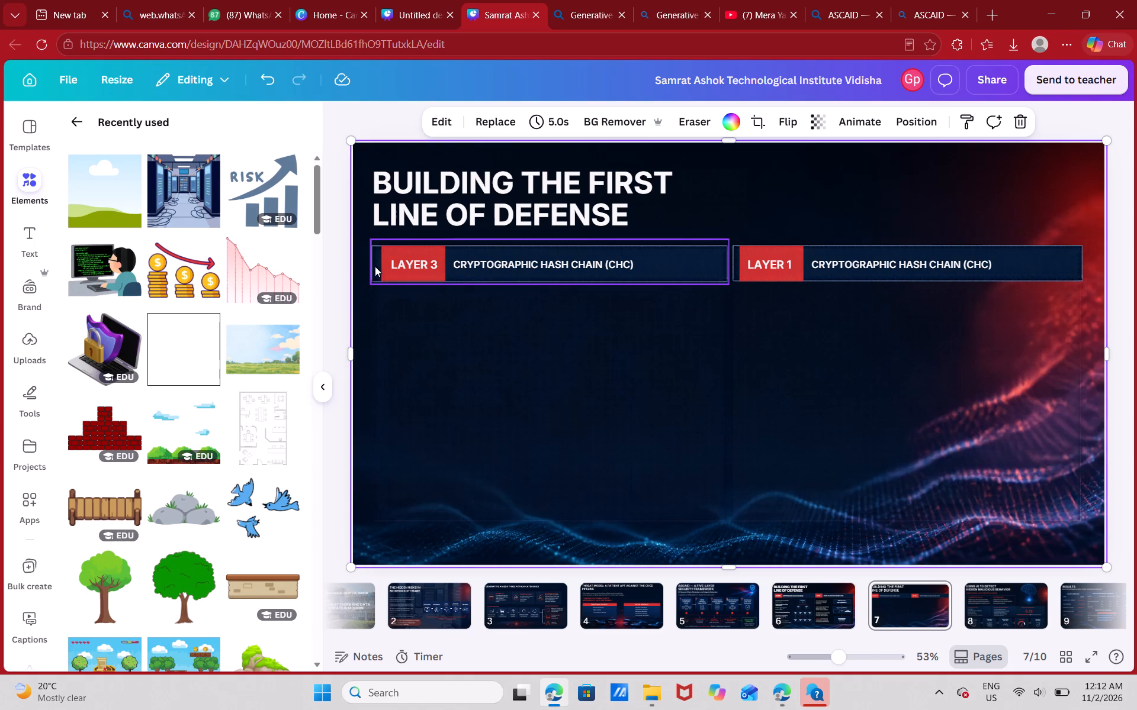
{"action": "left_click", "coordinate": [500, 384]}
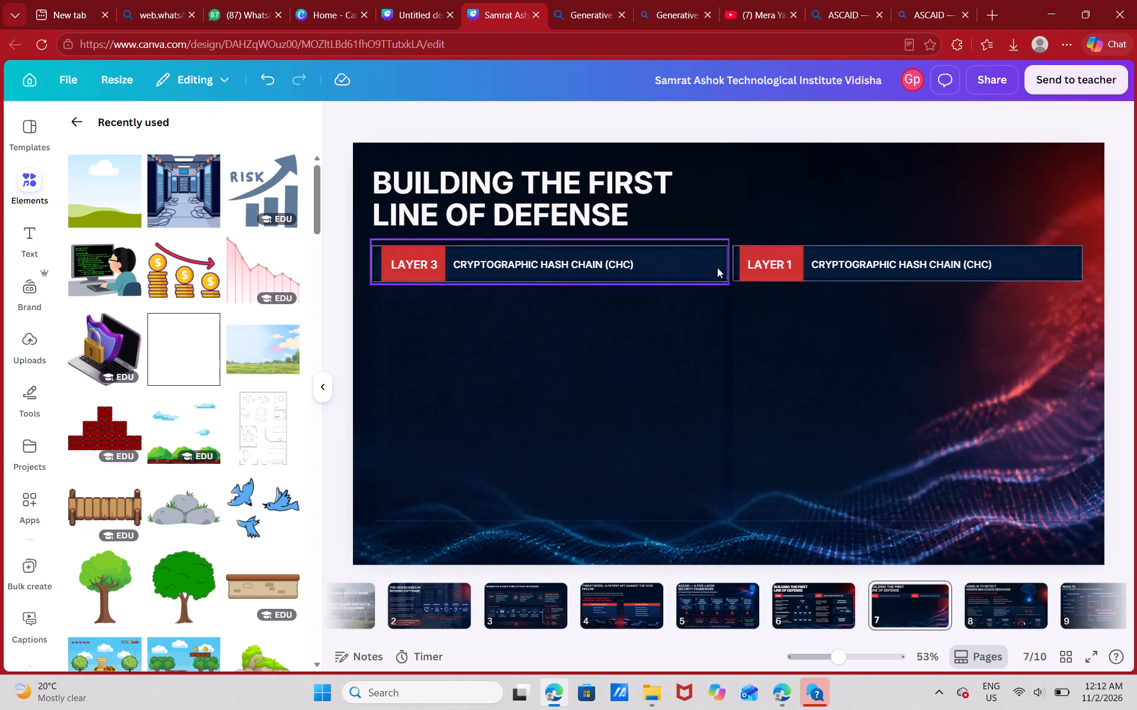
Change the second header's red label on slide 7 to LAYER 4.
{"action": "left_click", "coordinate": [792, 266]}
{"action": "left_click", "coordinate": [786, 263]}
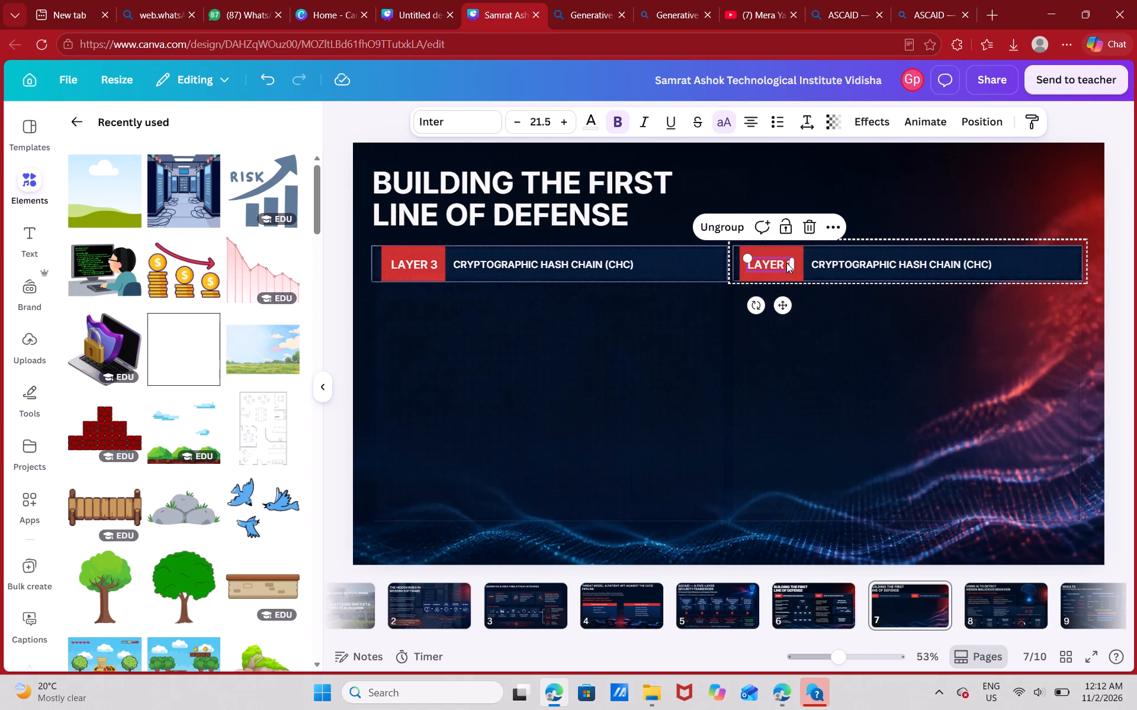
{"action": "left_click", "coordinate": [786, 263]}
{"action": "left_click", "coordinate": [783, 267]}
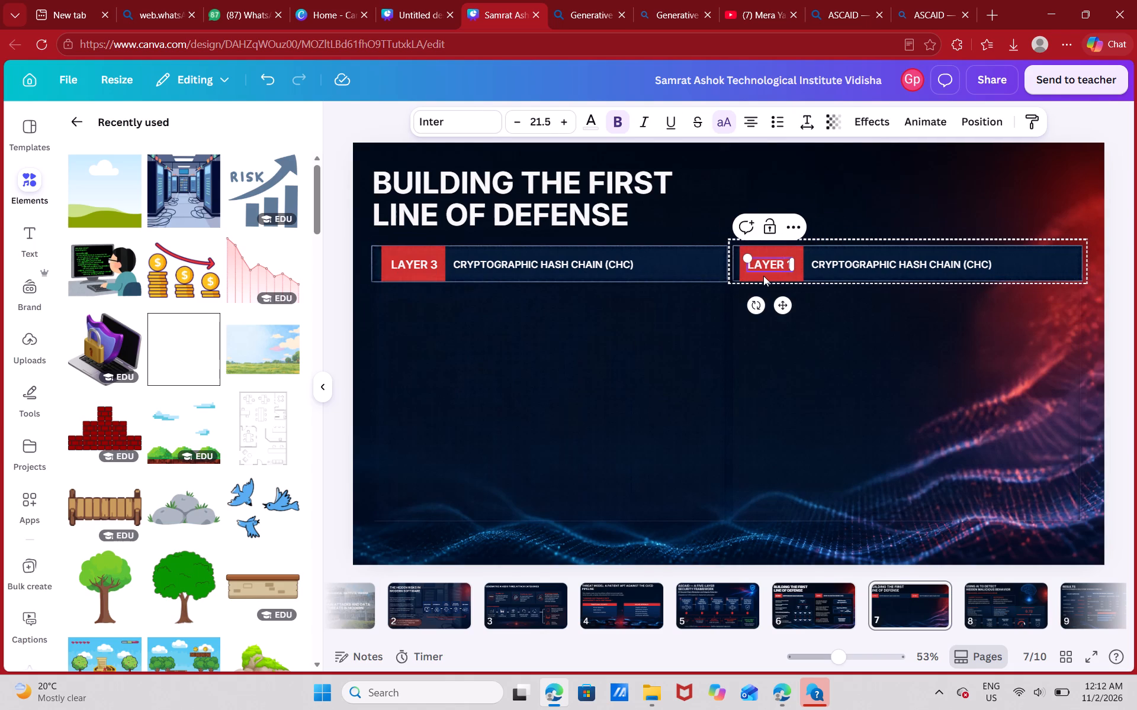
{"action": "key", "text": "Right"}
{"action": "key", "text": "Right"}
{"action": "key", "text": "BackSpace"}
{"action": "key", "text": "4"}
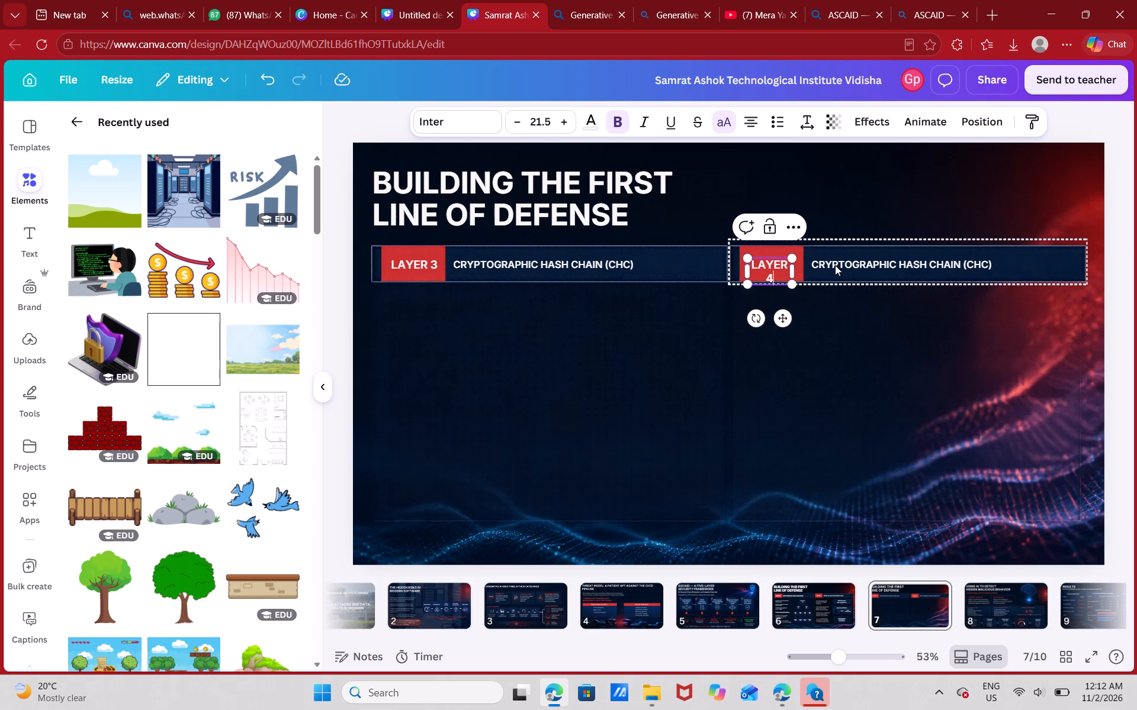
Widen the LAYER 4 label's text box slightly so the text fits on one line.
{"action": "left_click", "coordinate": [791, 272]}
{"action": "left_click_drag", "start_coordinate": [792, 272], "coordinate": [807, 270]}
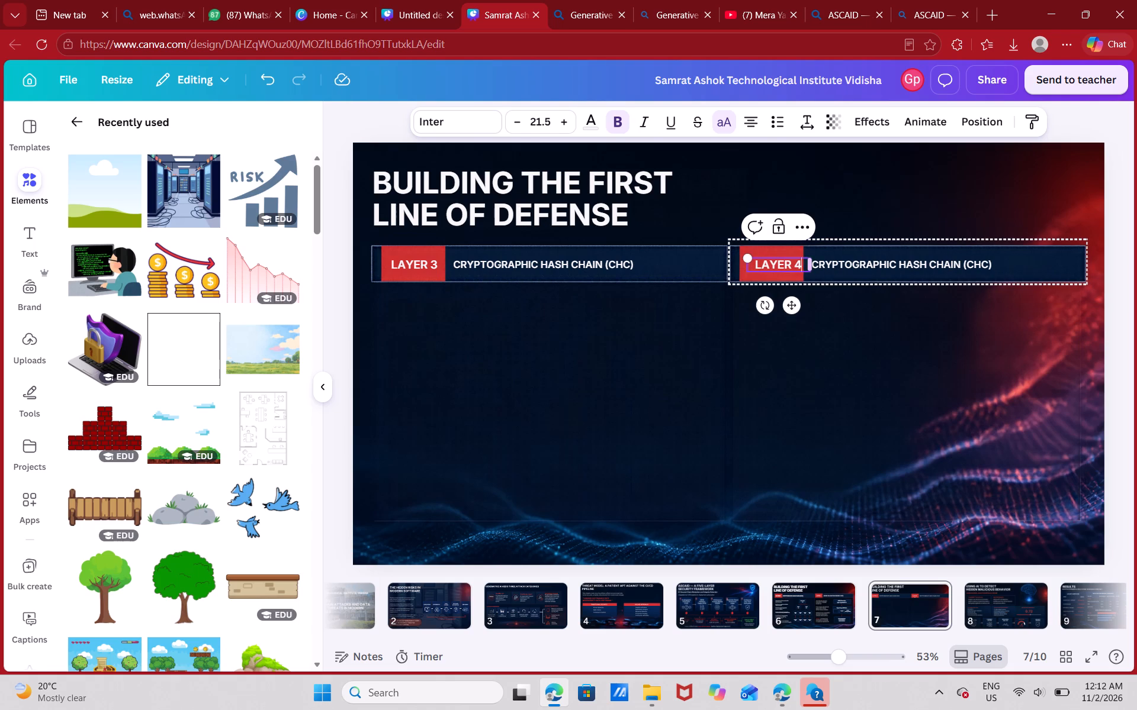
{"action": "left_click", "coordinate": [815, 320]}
Ungroup the LAYER 4 header and nudge its label text slightly left to centre it in the red box.
{"action": "left_click", "coordinate": [785, 265]}
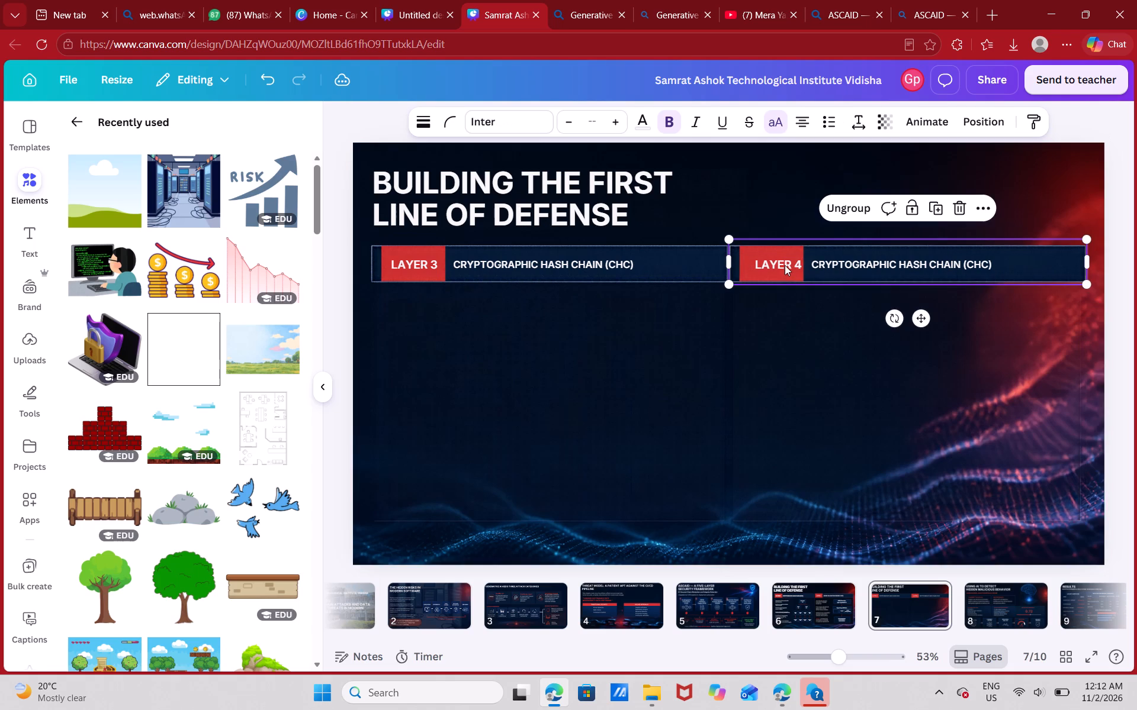
{"action": "left_click", "coordinate": [805, 295]}
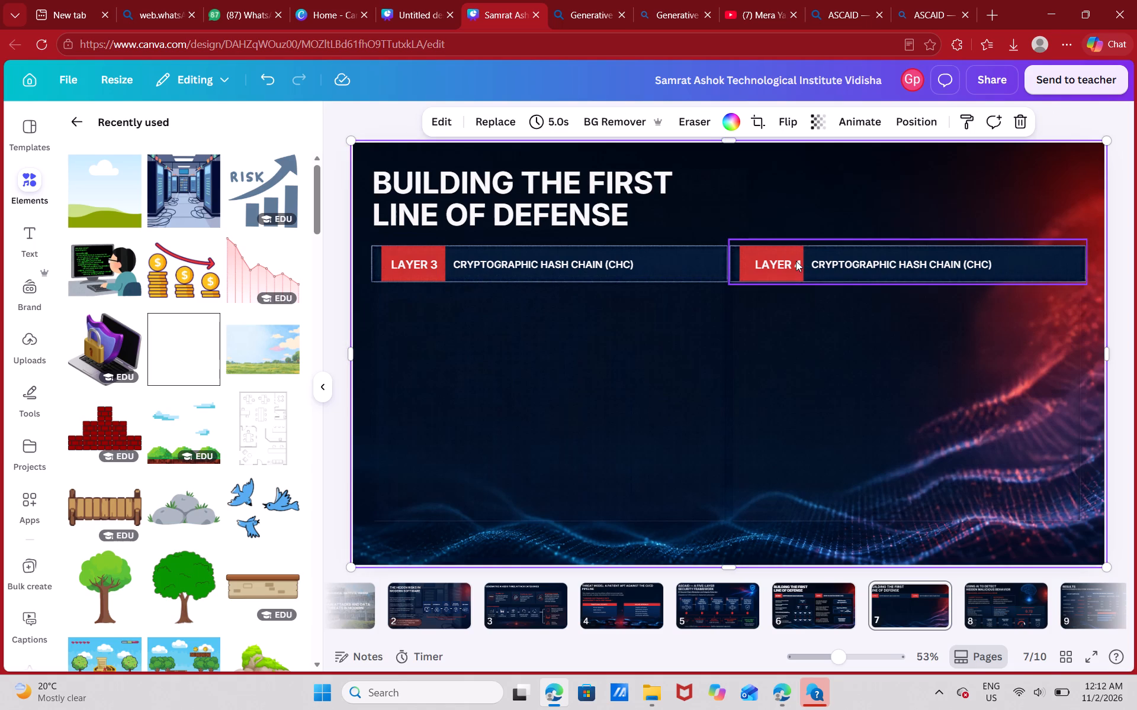
{"action": "left_click", "coordinate": [778, 266]}
{"action": "left_click", "coordinate": [778, 266]}
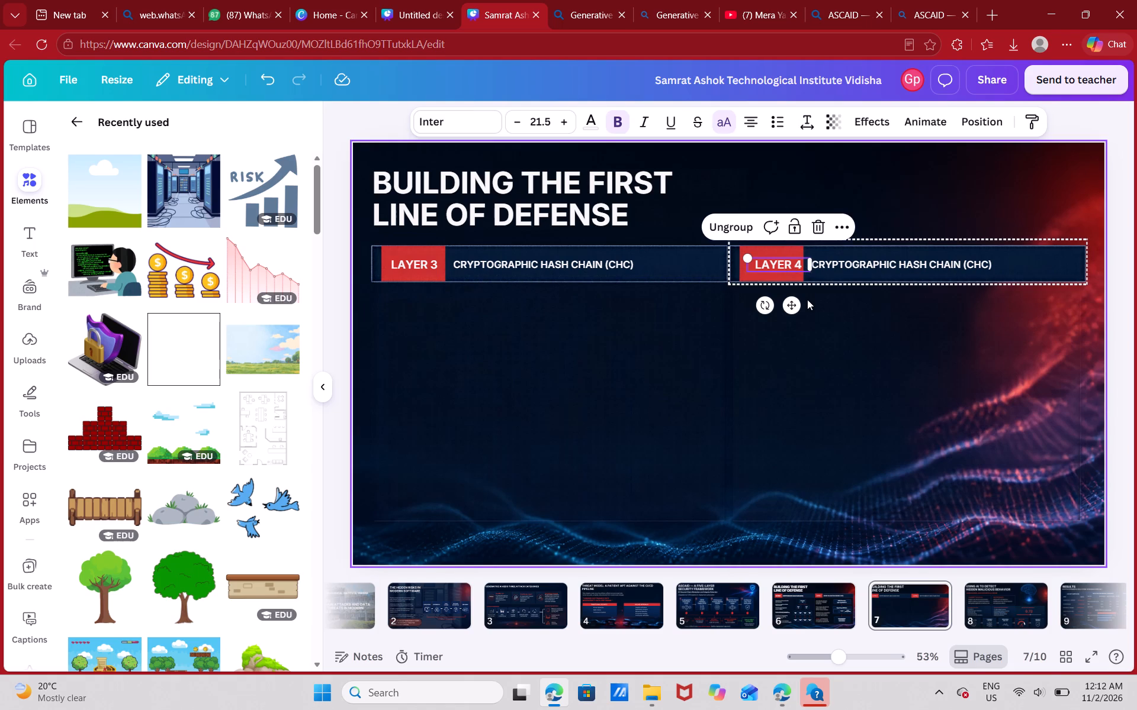
{"action": "key", "text": "Left"}
{"action": "key", "text": "Left"}
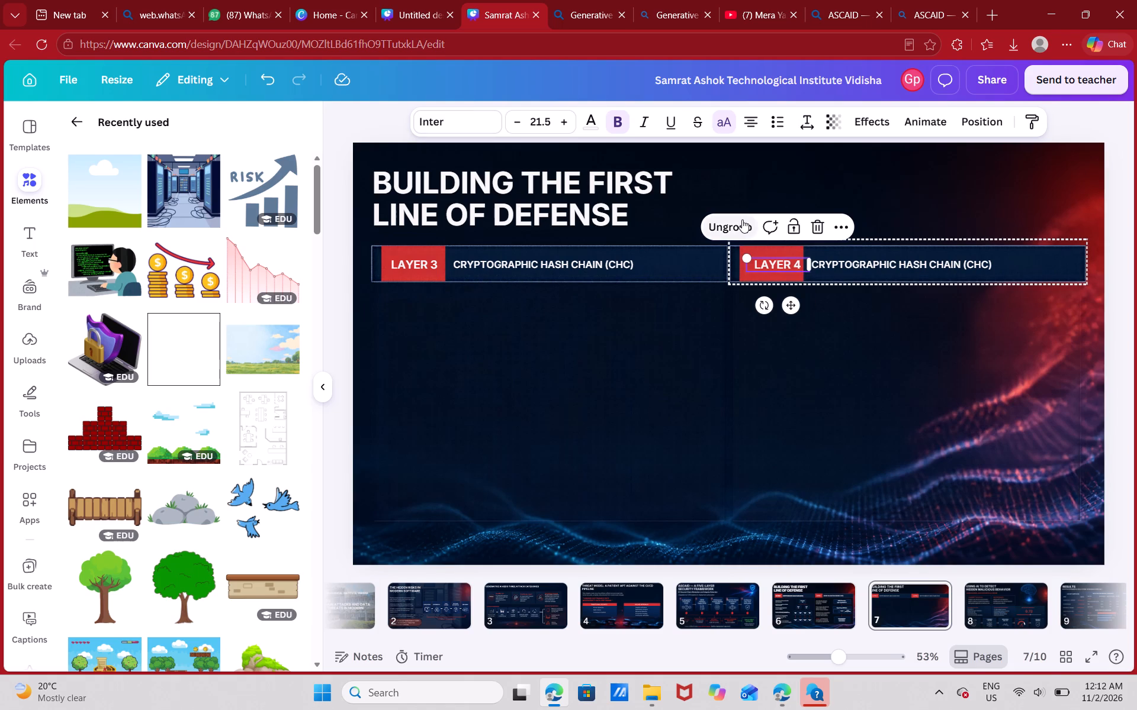
{"action": "left_click", "coordinate": [742, 220]}
{"action": "left_click", "coordinate": [867, 356]}
{"action": "left_click", "coordinate": [783, 259]}
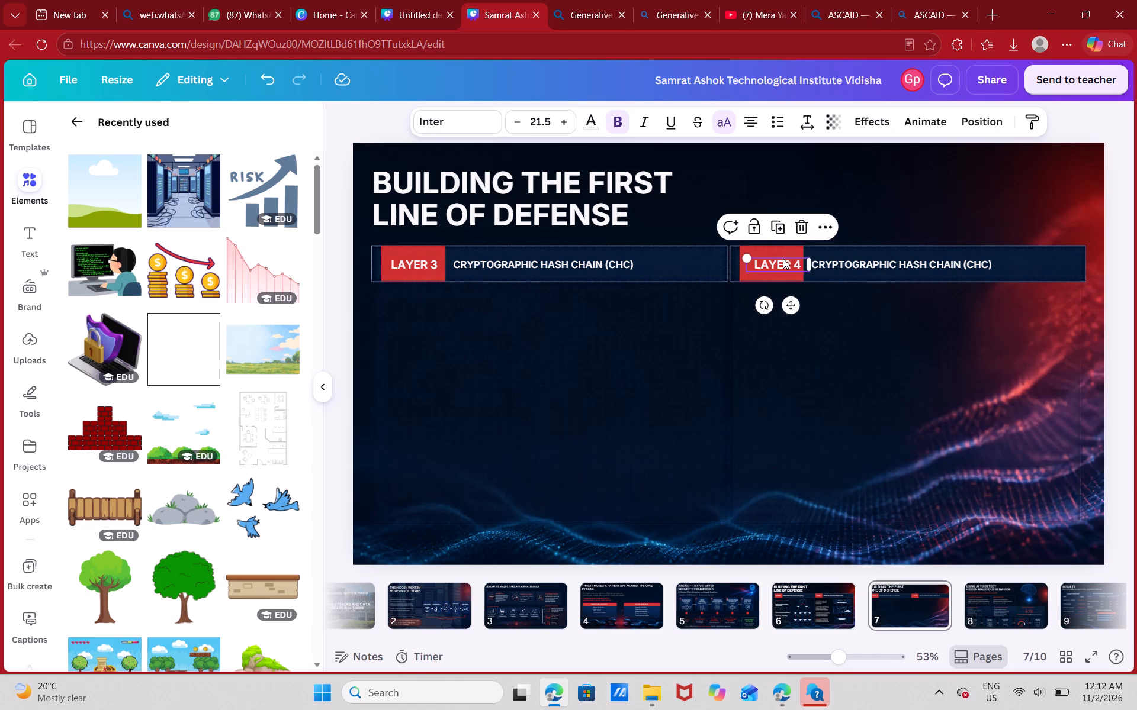
{"action": "key", "text": "Left"}
{"action": "key", "text": "Left"}
{"action": "key", "text": "Left"}
{"action": "key", "text": "Left"}
{"action": "key", "text": "Left"}
{"action": "key", "text": "Left"}
{"action": "key", "text": "Left"}
{"action": "key", "text": "Left"}
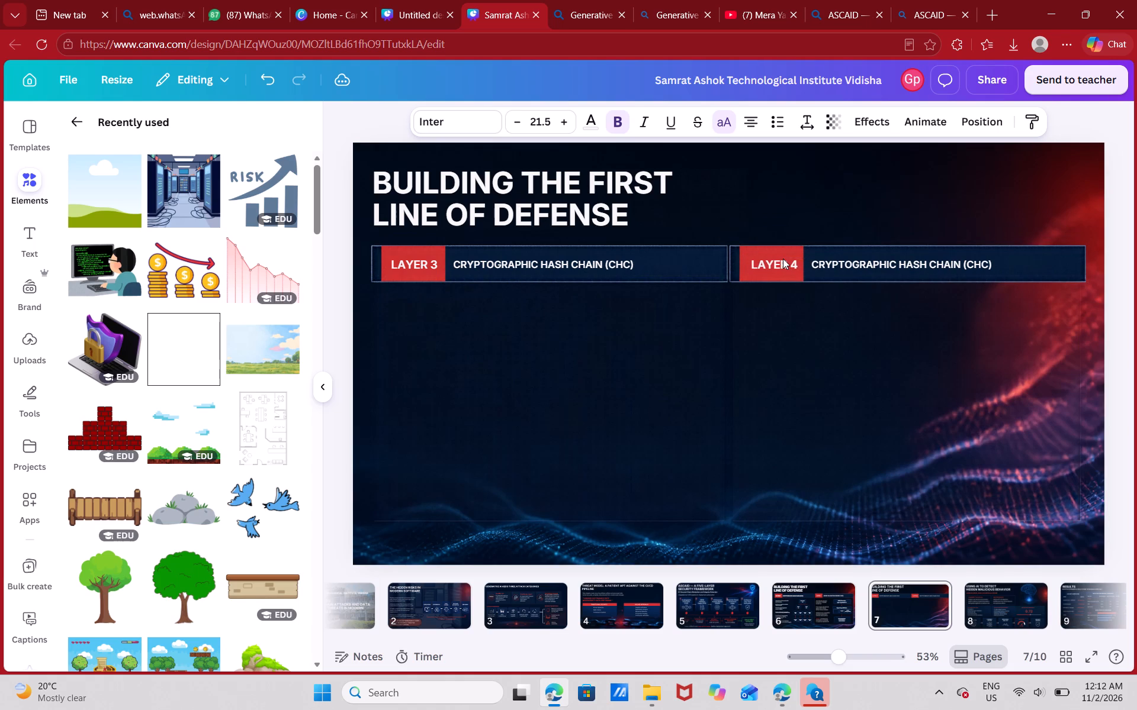
{"action": "key", "text": "Left"}
{"action": "left_click", "coordinate": [801, 328]}
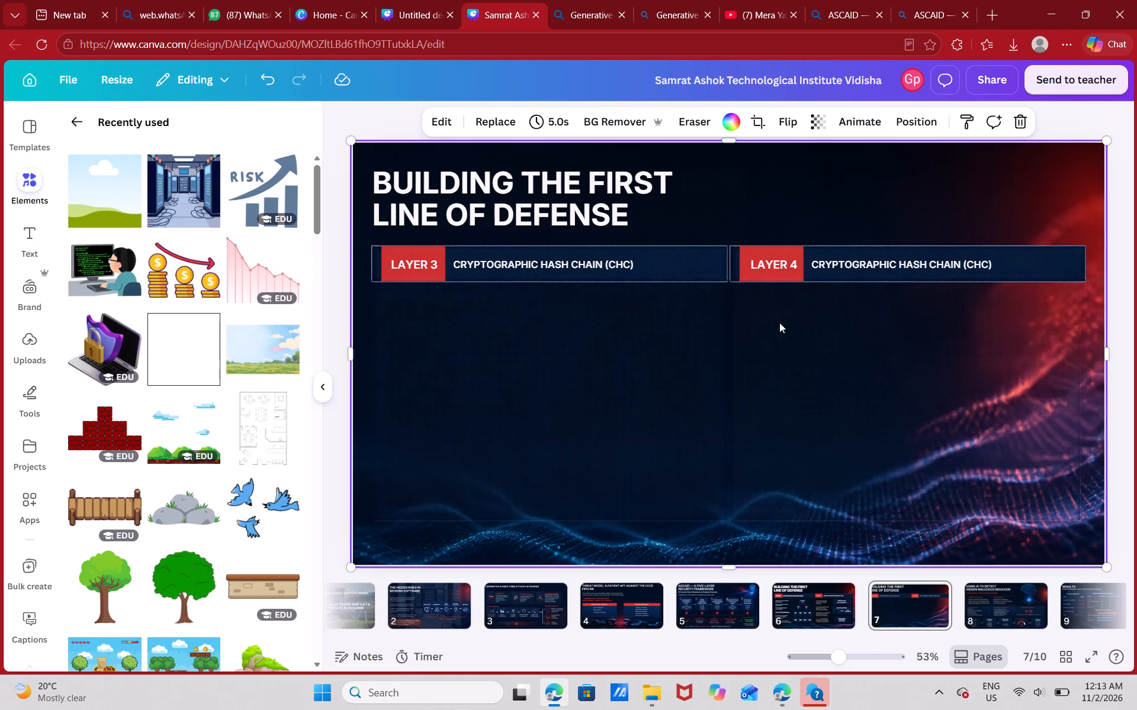
Ungroup the LAYER 3 header and nudge its label text slightly left to centre it in the red box.
{"action": "left_click", "coordinate": [424, 264]}
{"action": "left_click", "coordinate": [486, 204]}
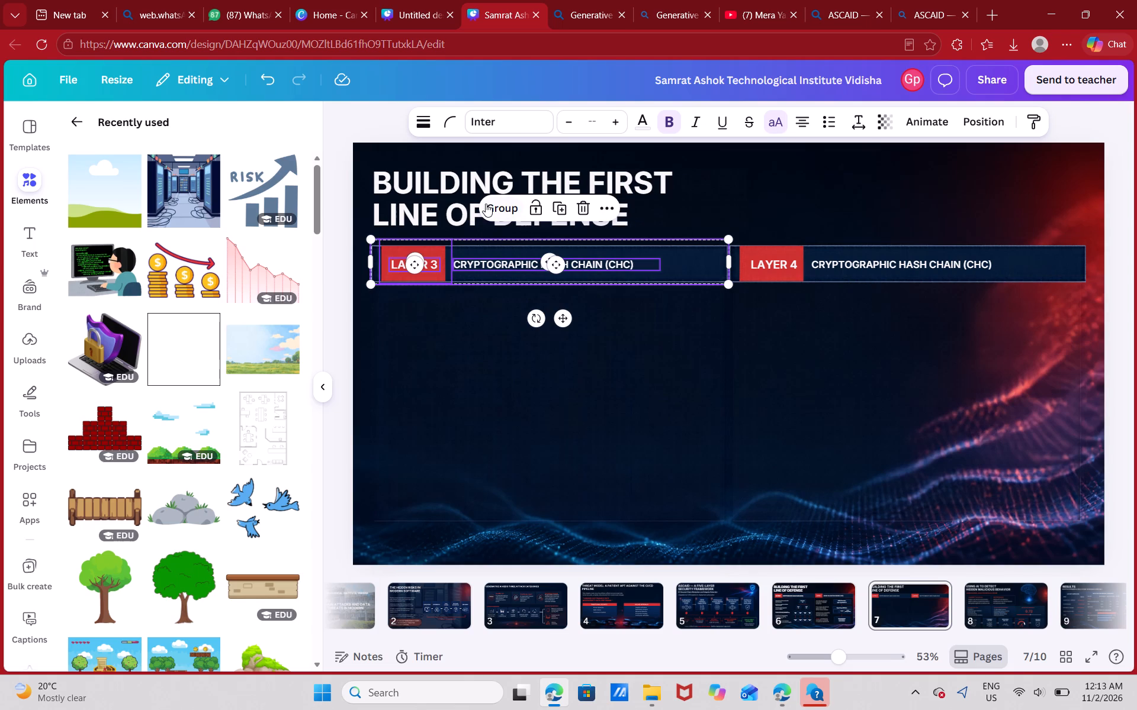
{"action": "left_click", "coordinate": [448, 359]}
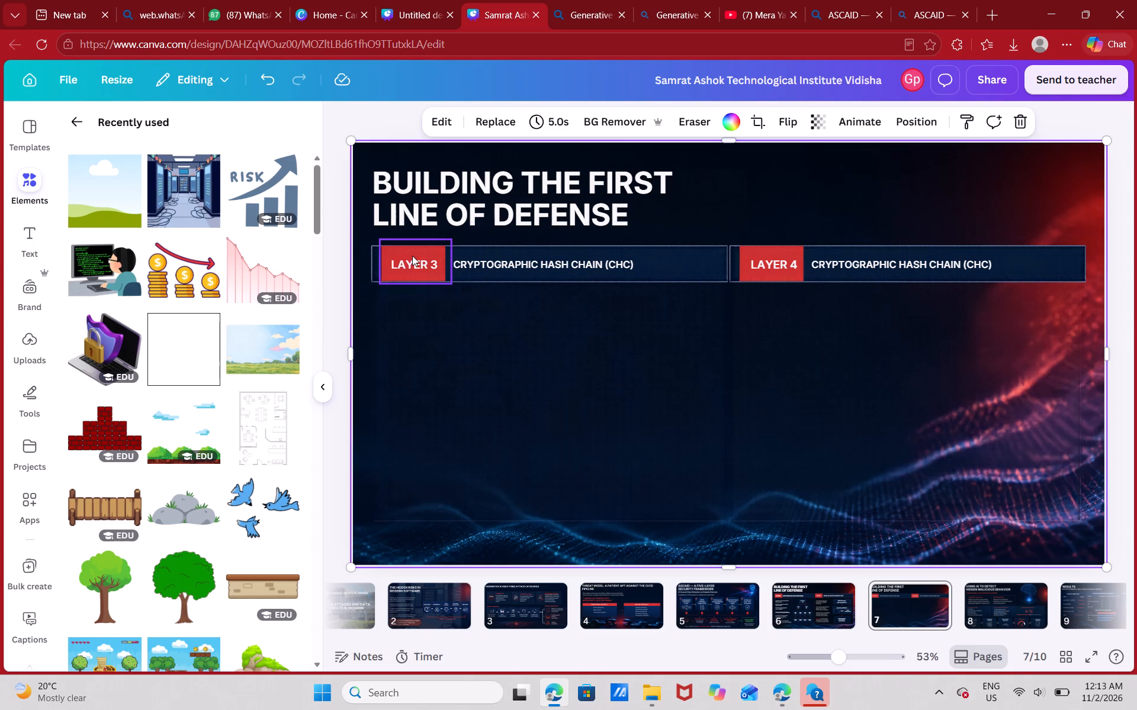
{"action": "left_click", "coordinate": [412, 259]}
{"action": "key", "text": "Left"}
{"action": "key", "text": "Left"}
{"action": "key", "text": "Left"}
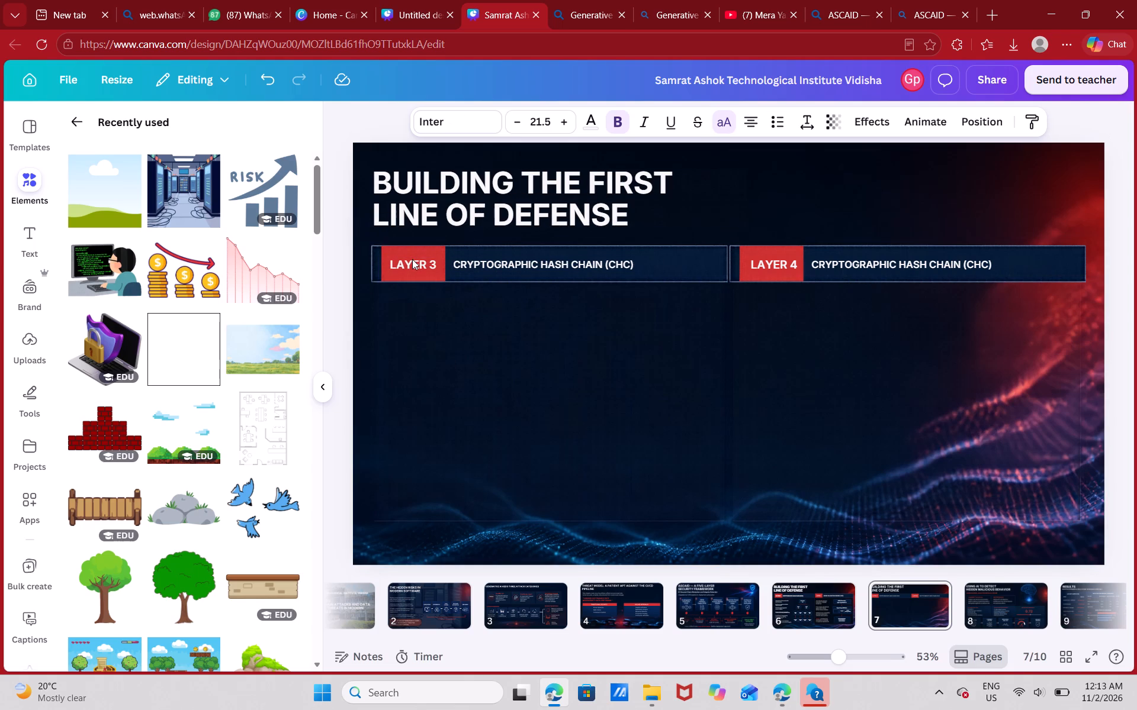
{"action": "key", "text": "Left"}
{"action": "key", "text": "Left"}
{"action": "left_click", "coordinate": [465, 361]}
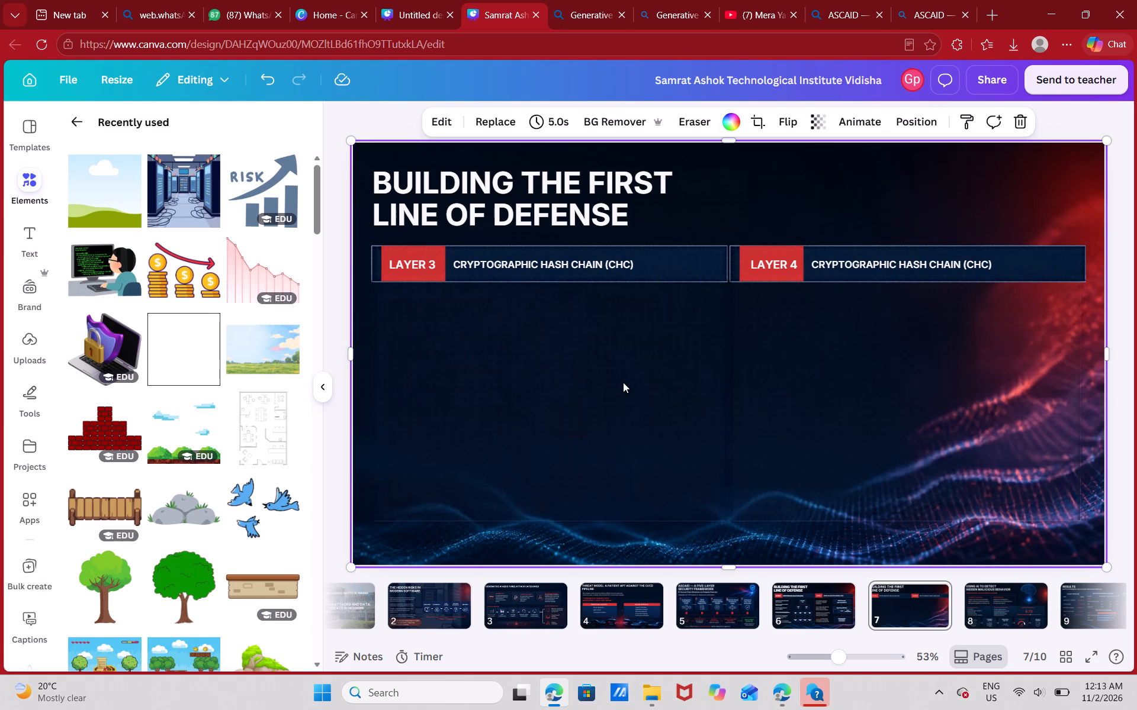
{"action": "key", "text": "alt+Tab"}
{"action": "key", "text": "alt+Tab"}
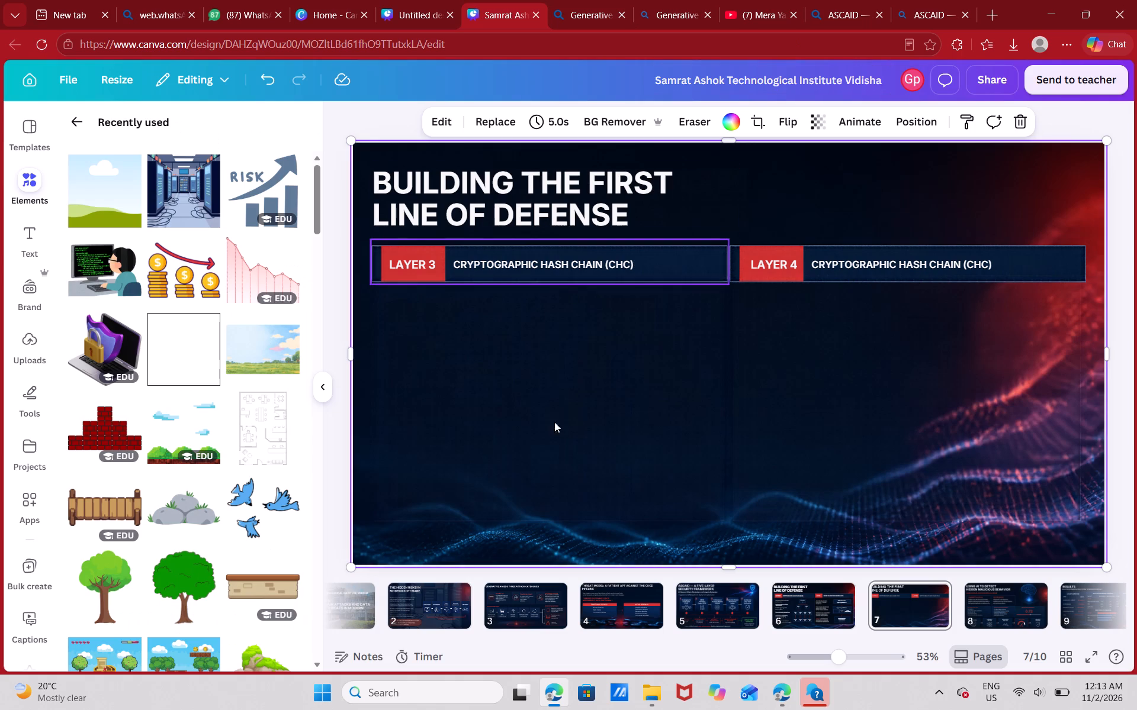
Copy the "Uses SHA-3-256 and BLAKE3 hash functions" text box from slide 6 onto slide 7, beneath the LAYER 3 header.
{"action": "left_click", "coordinate": [706, 601]}
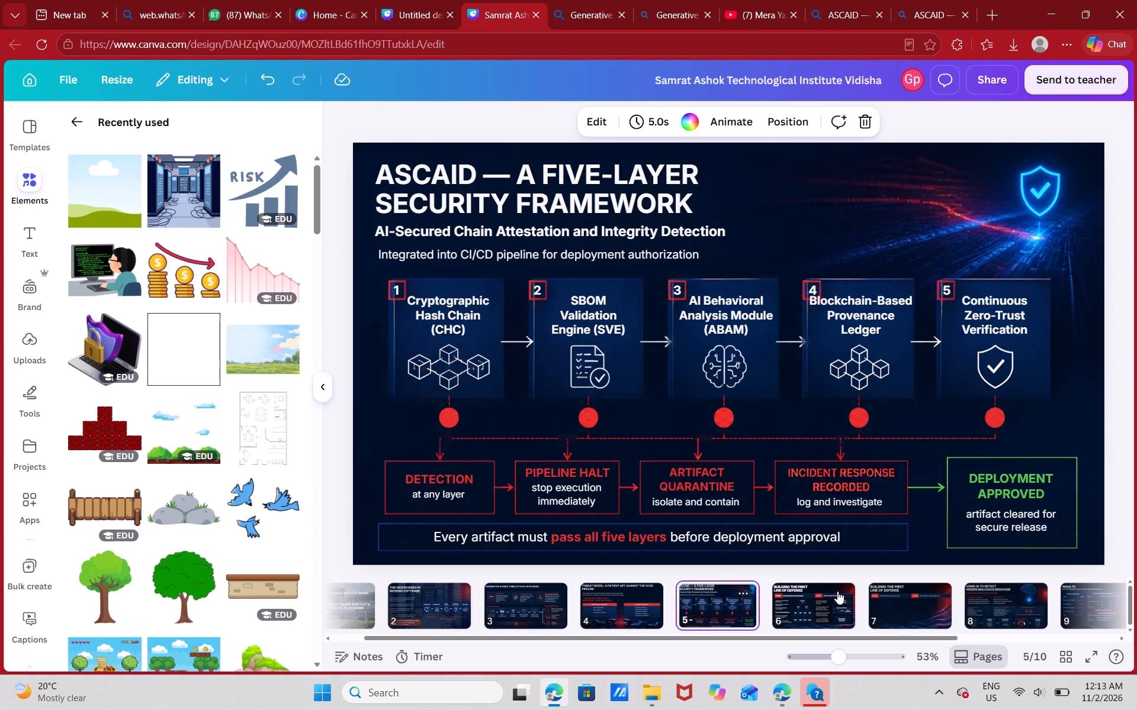
{"action": "left_click", "coordinate": [831, 609]}
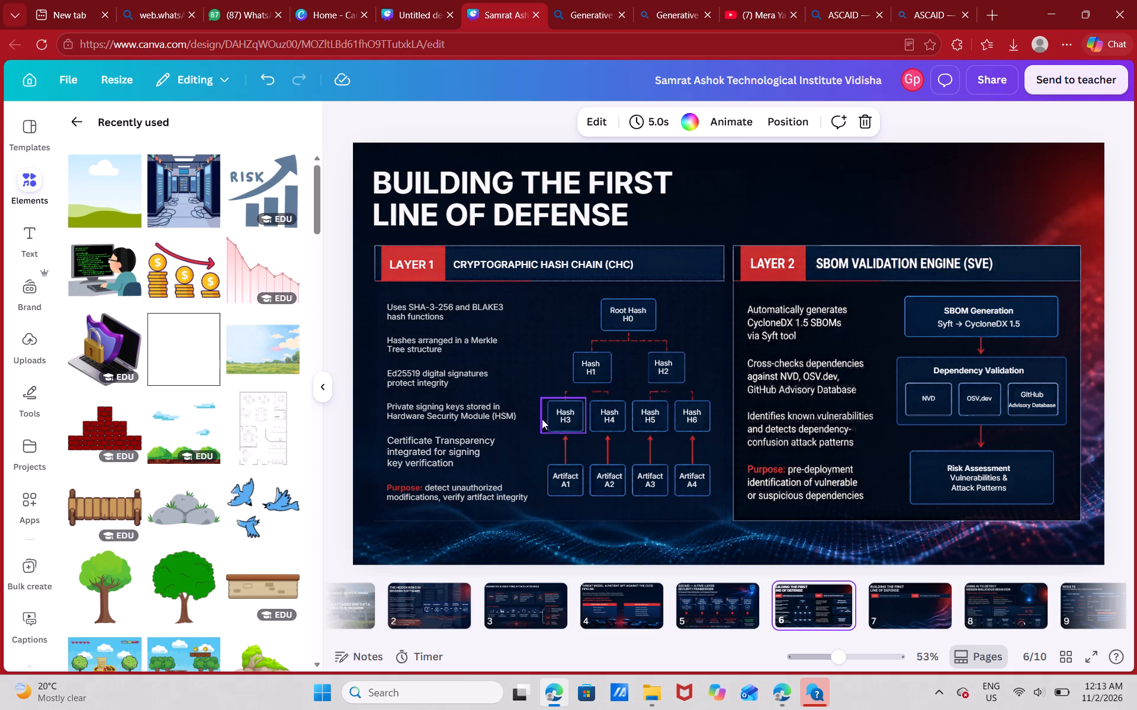
{"action": "left_click", "coordinate": [451, 316]}
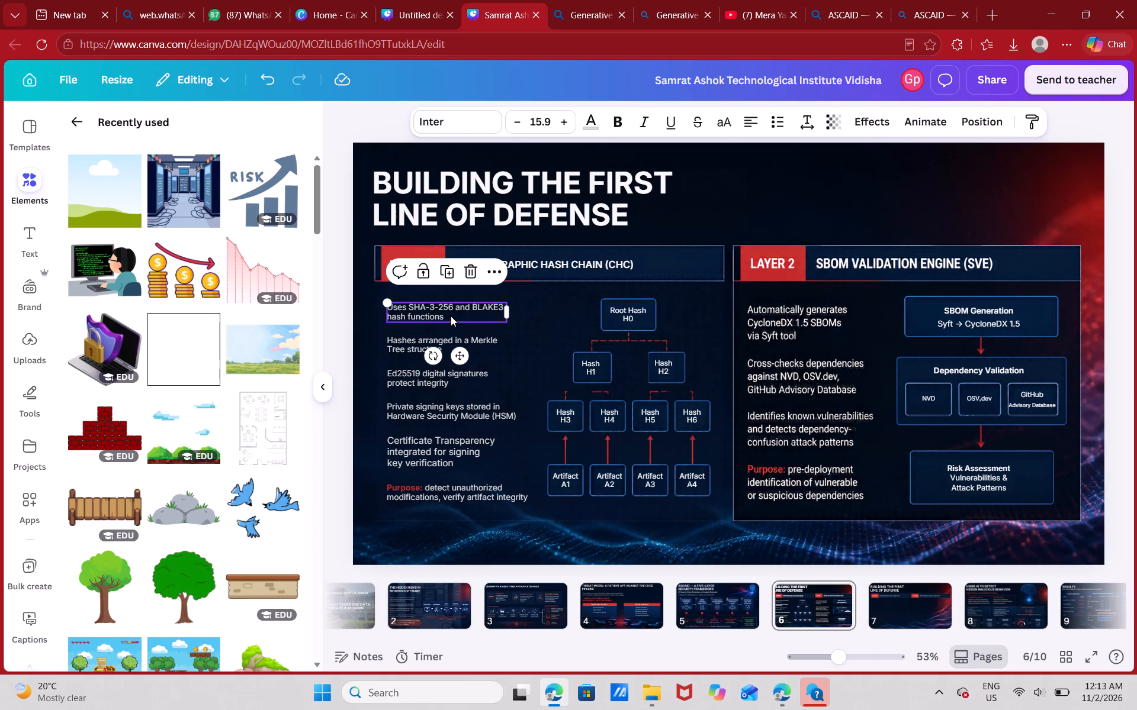
{"action": "key", "text": "ctrl+c"}
{"action": "left_click", "coordinate": [900, 605]}
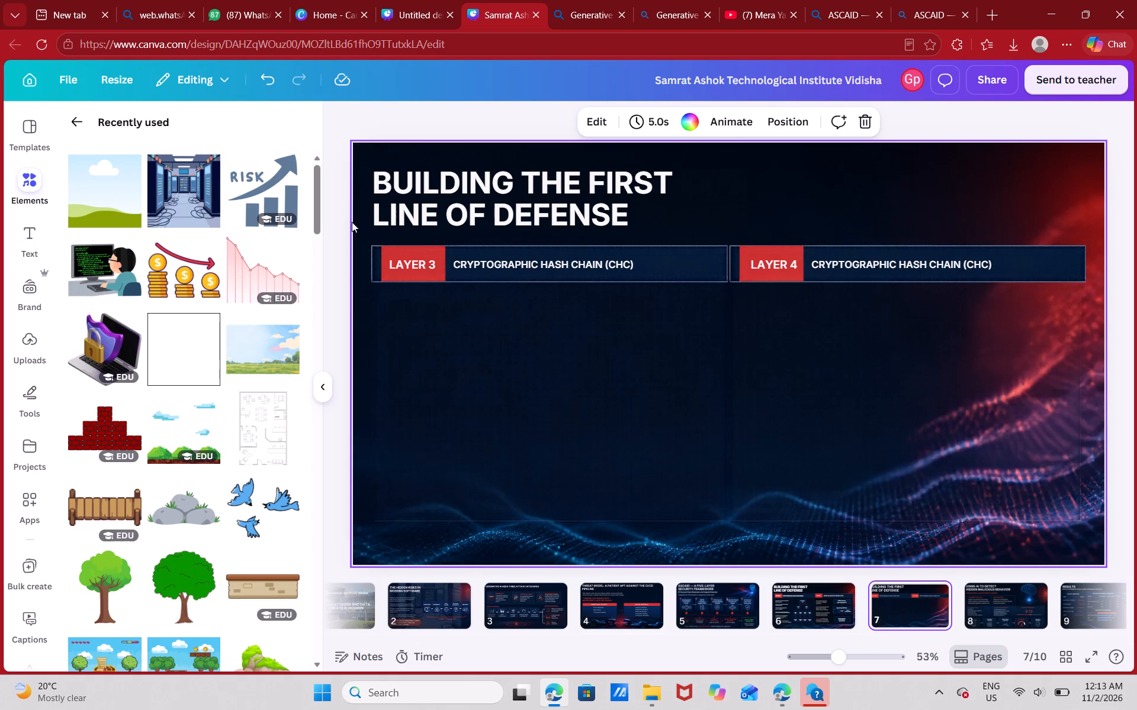
{"action": "key", "text": "ctrl+v"}
{"action": "left_click_drag", "start_coordinate": [525, 382], "coordinate": [534, 381]}
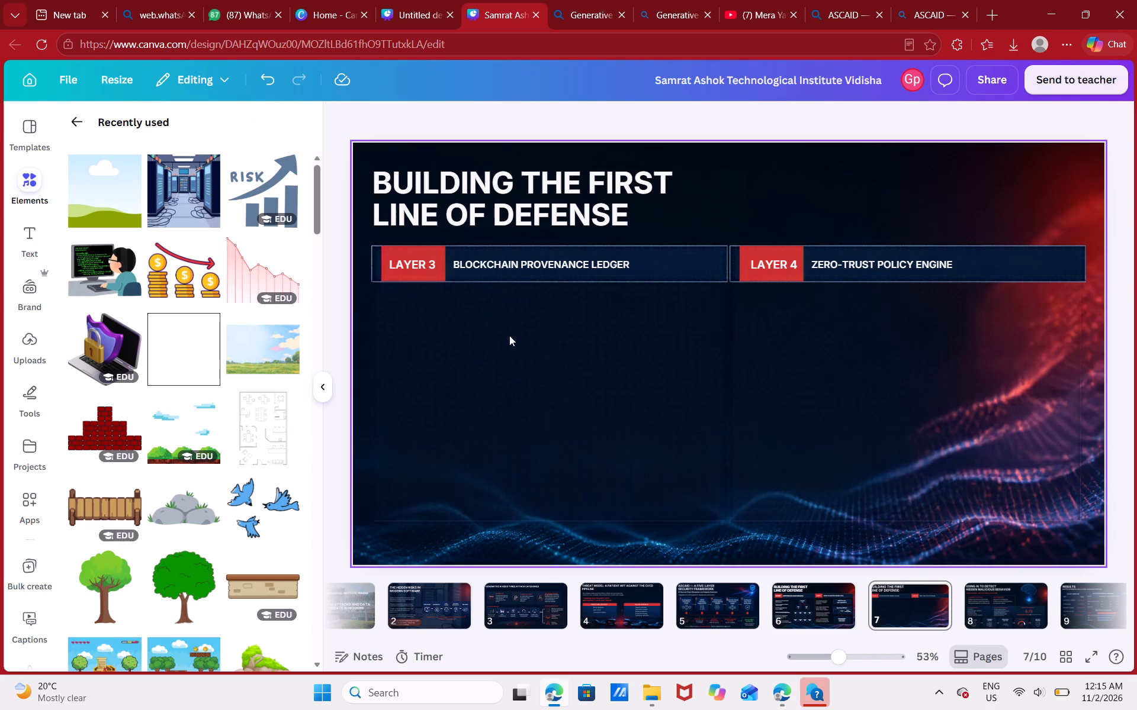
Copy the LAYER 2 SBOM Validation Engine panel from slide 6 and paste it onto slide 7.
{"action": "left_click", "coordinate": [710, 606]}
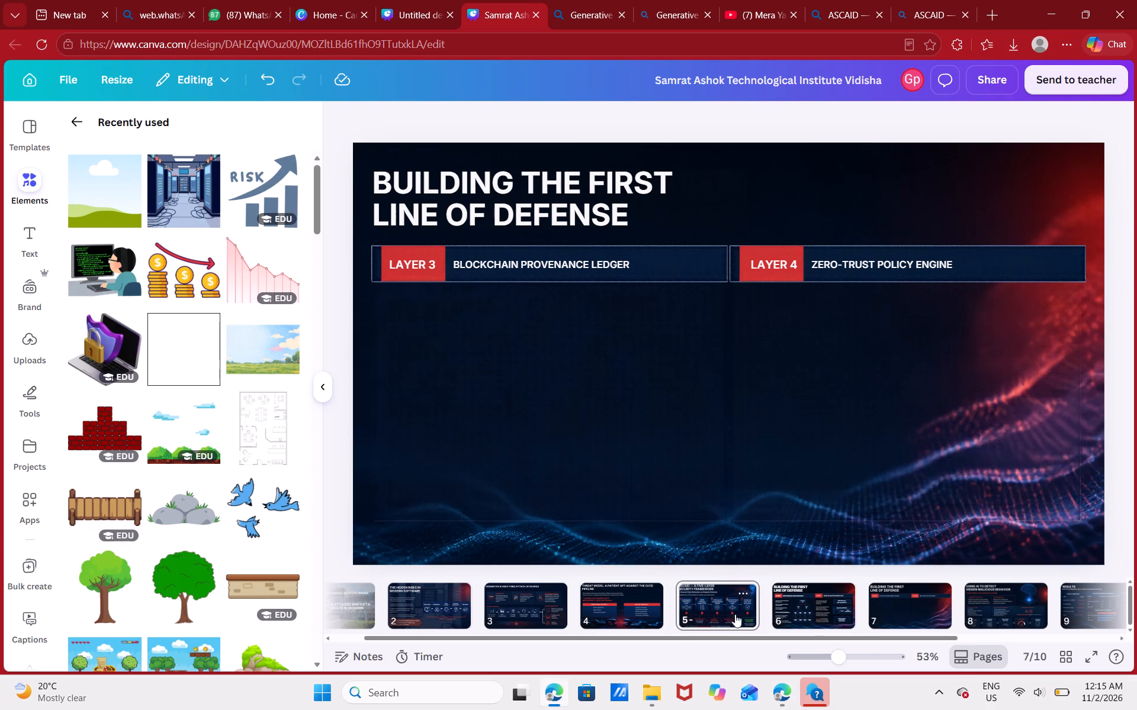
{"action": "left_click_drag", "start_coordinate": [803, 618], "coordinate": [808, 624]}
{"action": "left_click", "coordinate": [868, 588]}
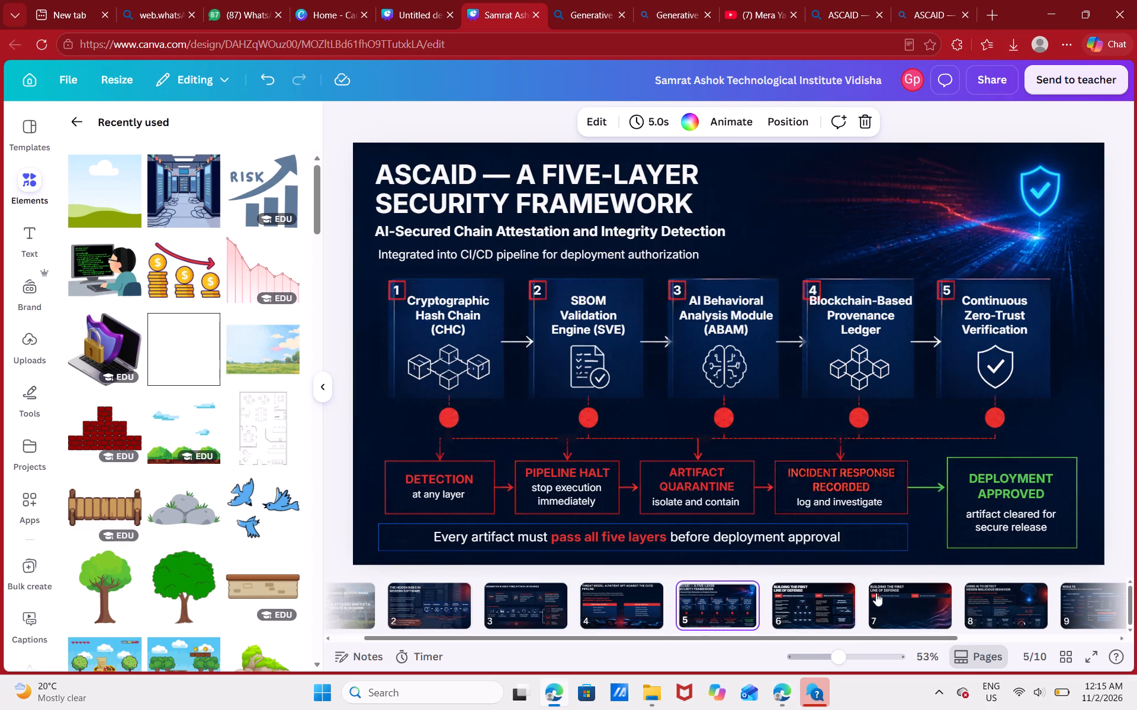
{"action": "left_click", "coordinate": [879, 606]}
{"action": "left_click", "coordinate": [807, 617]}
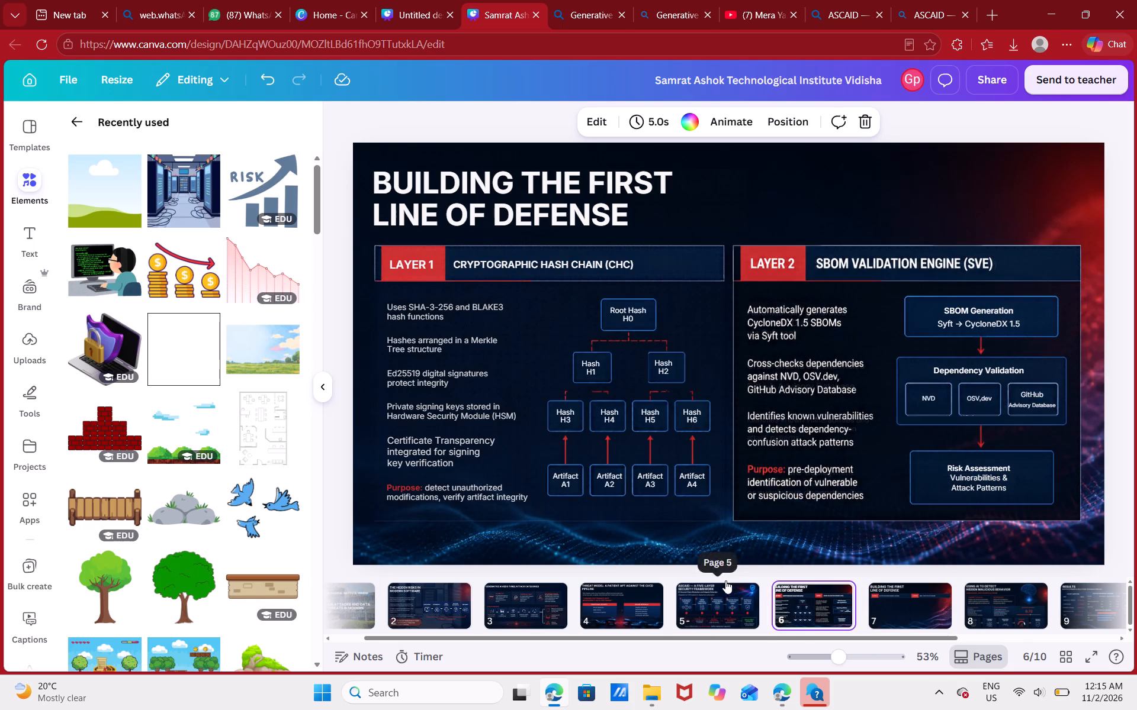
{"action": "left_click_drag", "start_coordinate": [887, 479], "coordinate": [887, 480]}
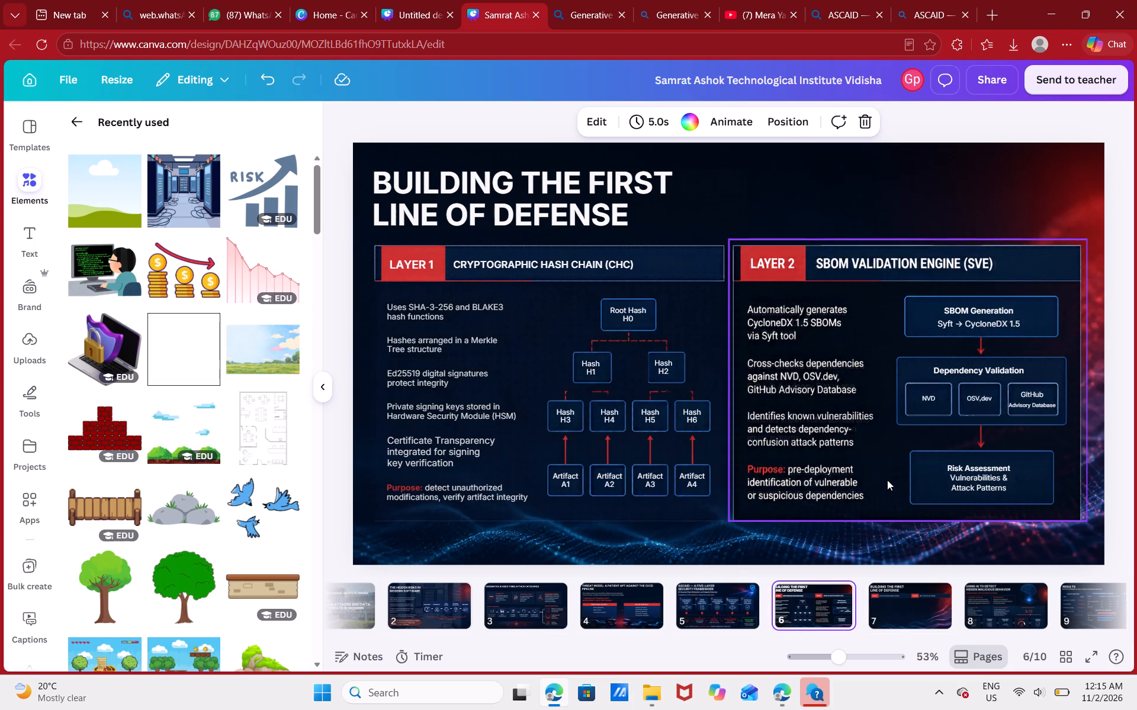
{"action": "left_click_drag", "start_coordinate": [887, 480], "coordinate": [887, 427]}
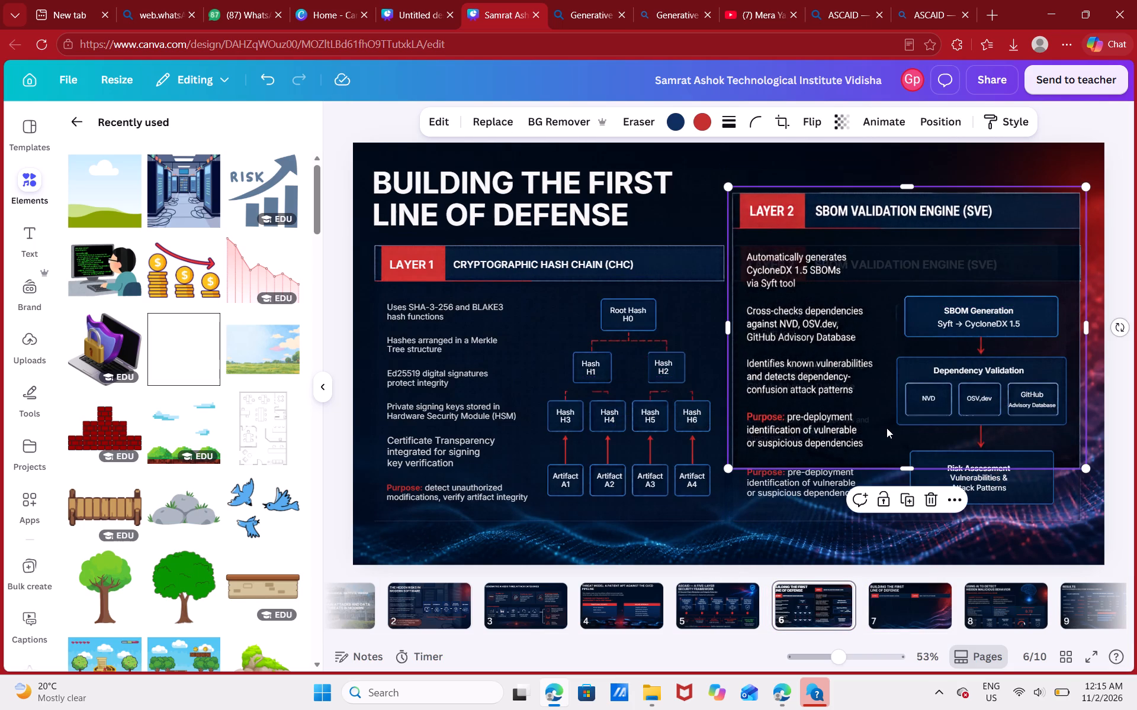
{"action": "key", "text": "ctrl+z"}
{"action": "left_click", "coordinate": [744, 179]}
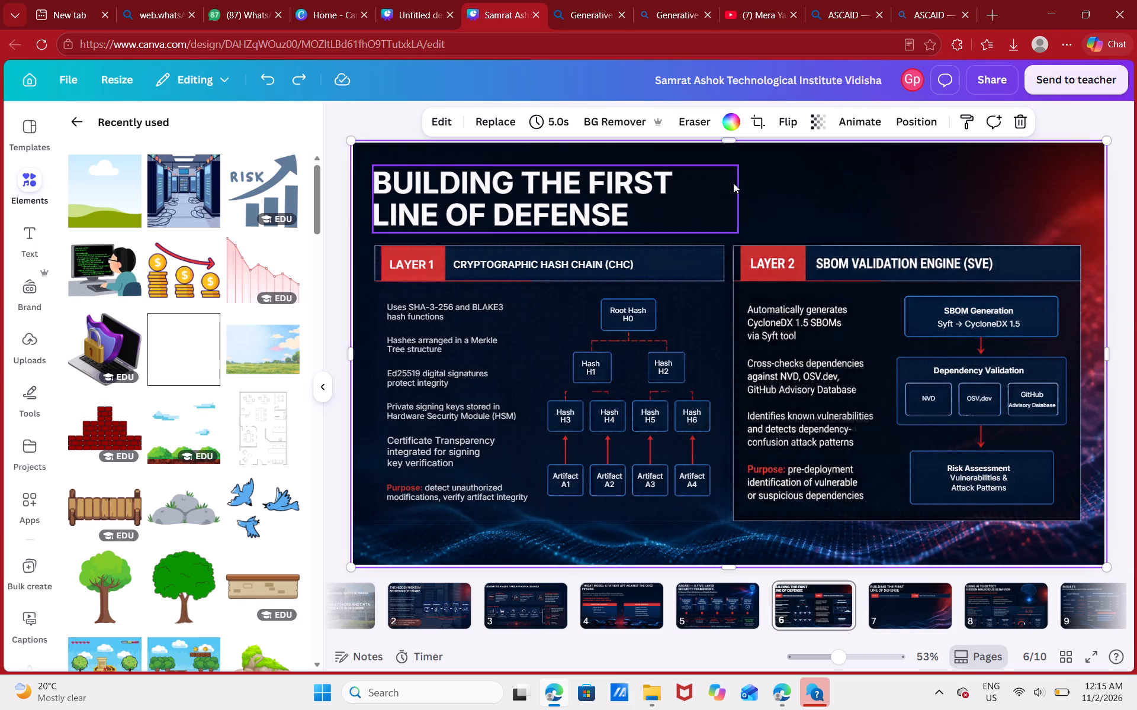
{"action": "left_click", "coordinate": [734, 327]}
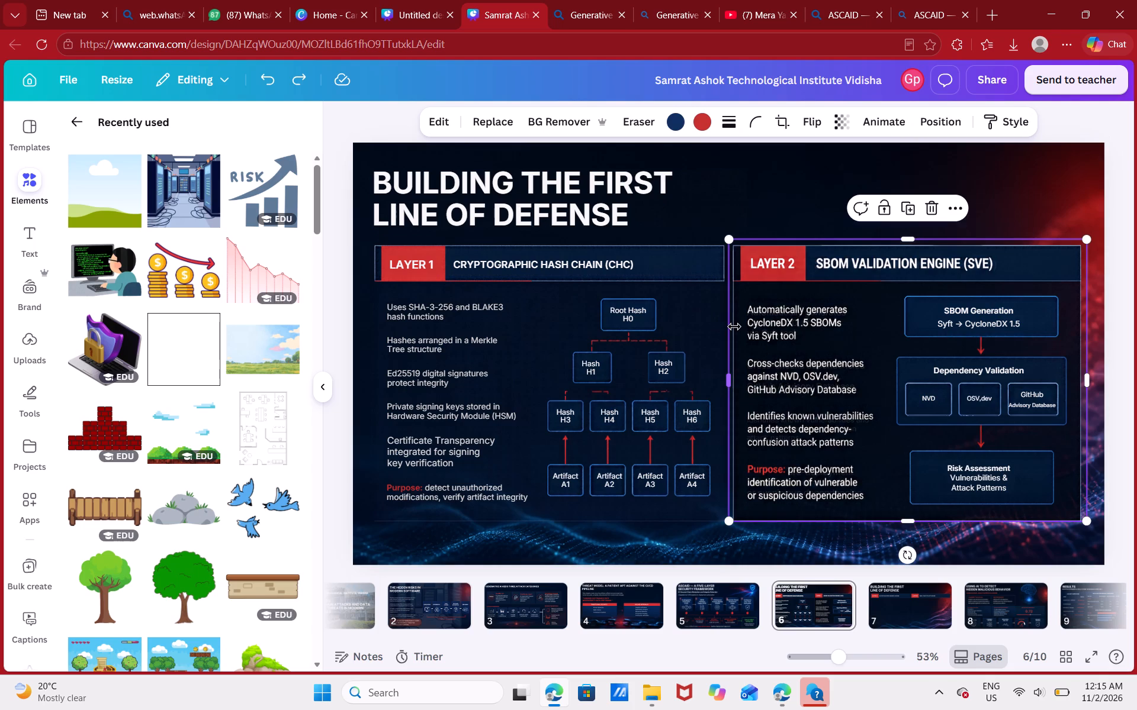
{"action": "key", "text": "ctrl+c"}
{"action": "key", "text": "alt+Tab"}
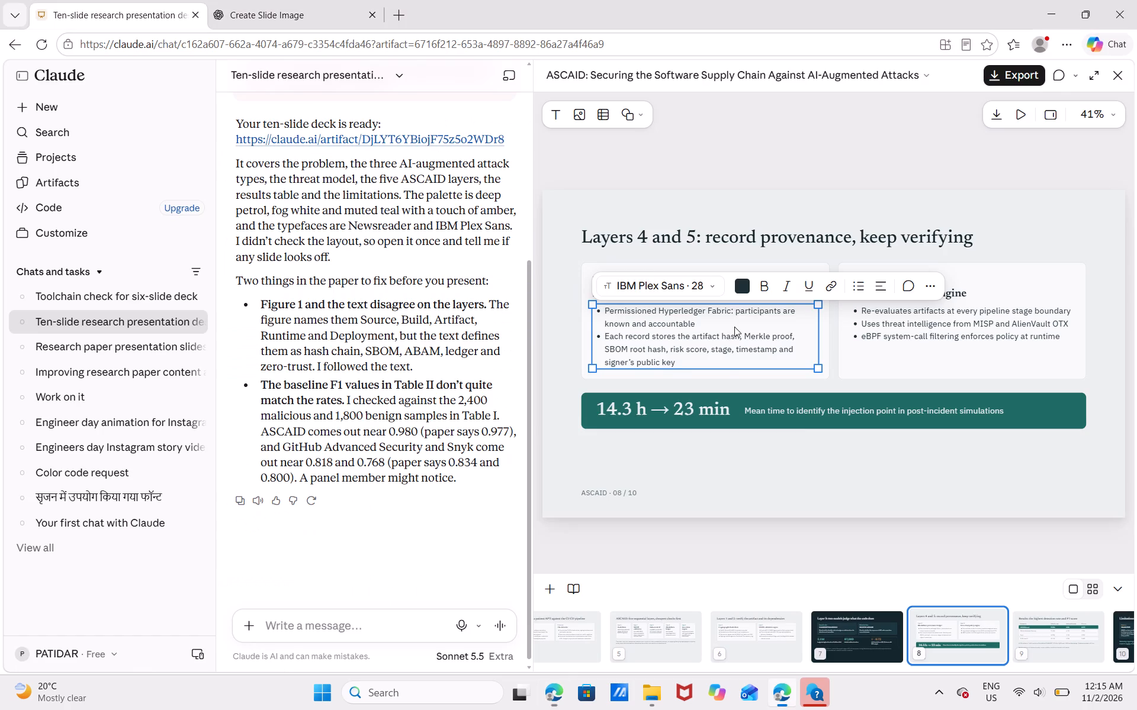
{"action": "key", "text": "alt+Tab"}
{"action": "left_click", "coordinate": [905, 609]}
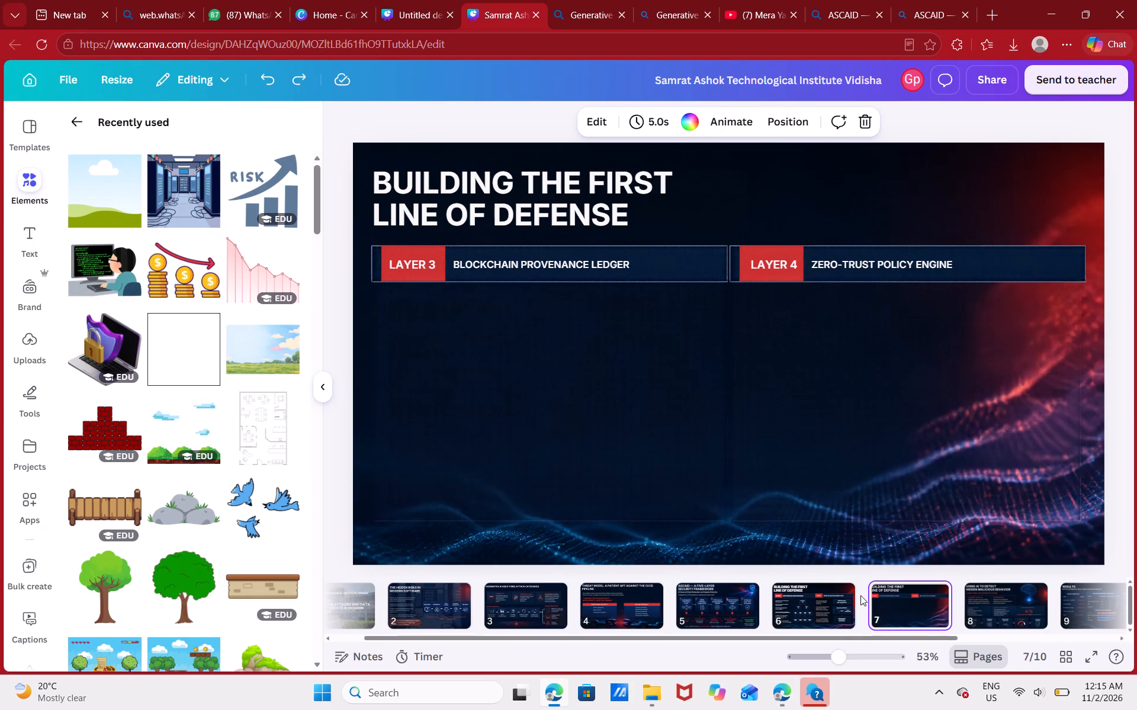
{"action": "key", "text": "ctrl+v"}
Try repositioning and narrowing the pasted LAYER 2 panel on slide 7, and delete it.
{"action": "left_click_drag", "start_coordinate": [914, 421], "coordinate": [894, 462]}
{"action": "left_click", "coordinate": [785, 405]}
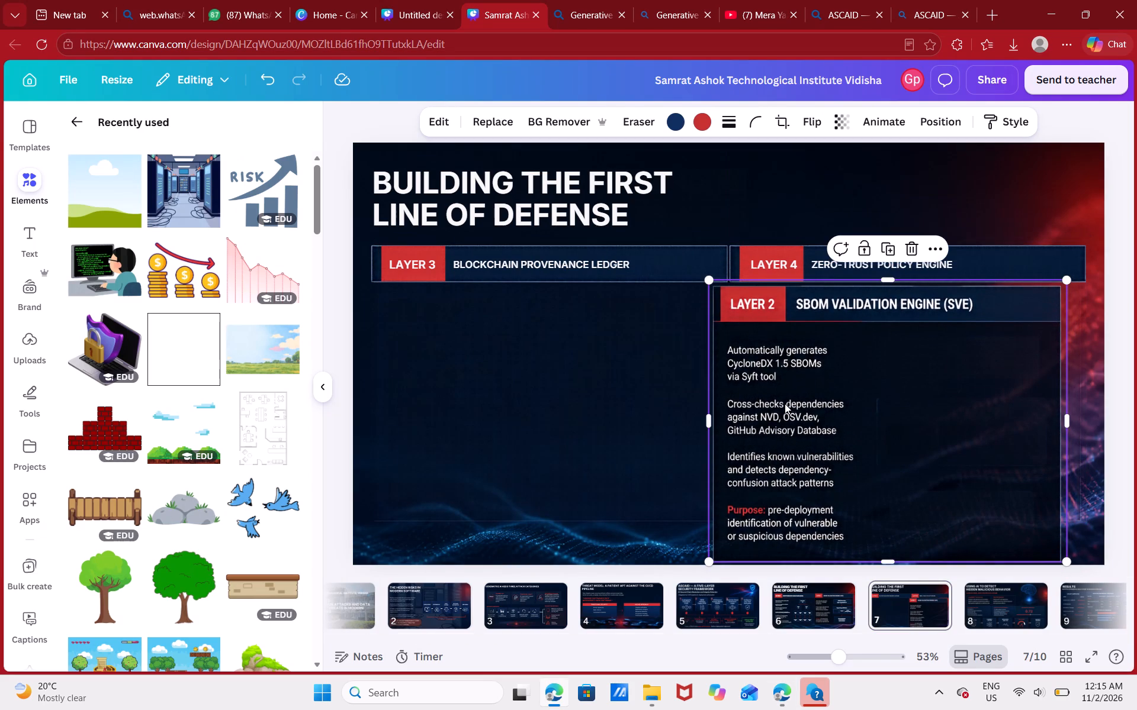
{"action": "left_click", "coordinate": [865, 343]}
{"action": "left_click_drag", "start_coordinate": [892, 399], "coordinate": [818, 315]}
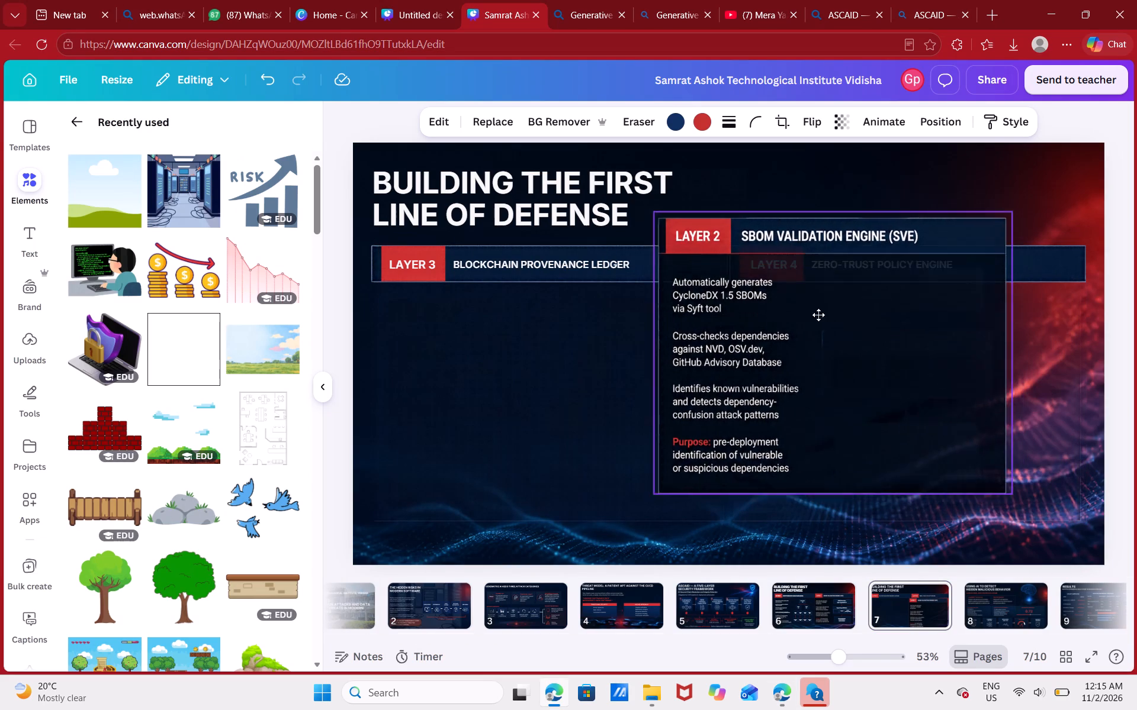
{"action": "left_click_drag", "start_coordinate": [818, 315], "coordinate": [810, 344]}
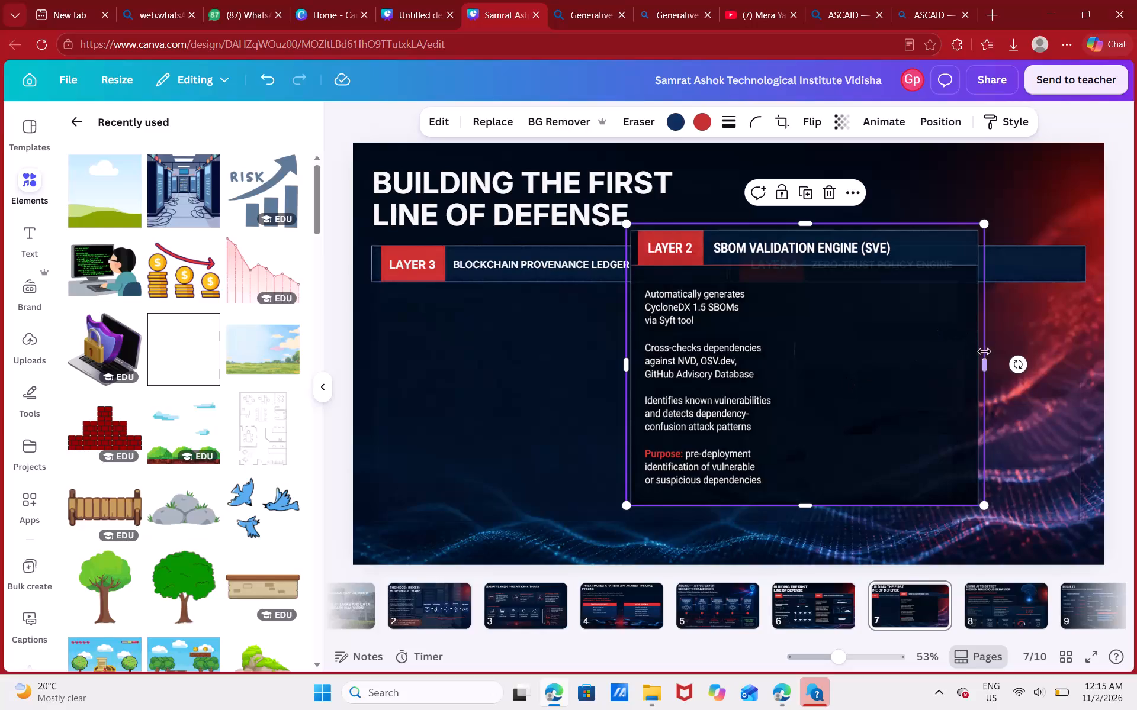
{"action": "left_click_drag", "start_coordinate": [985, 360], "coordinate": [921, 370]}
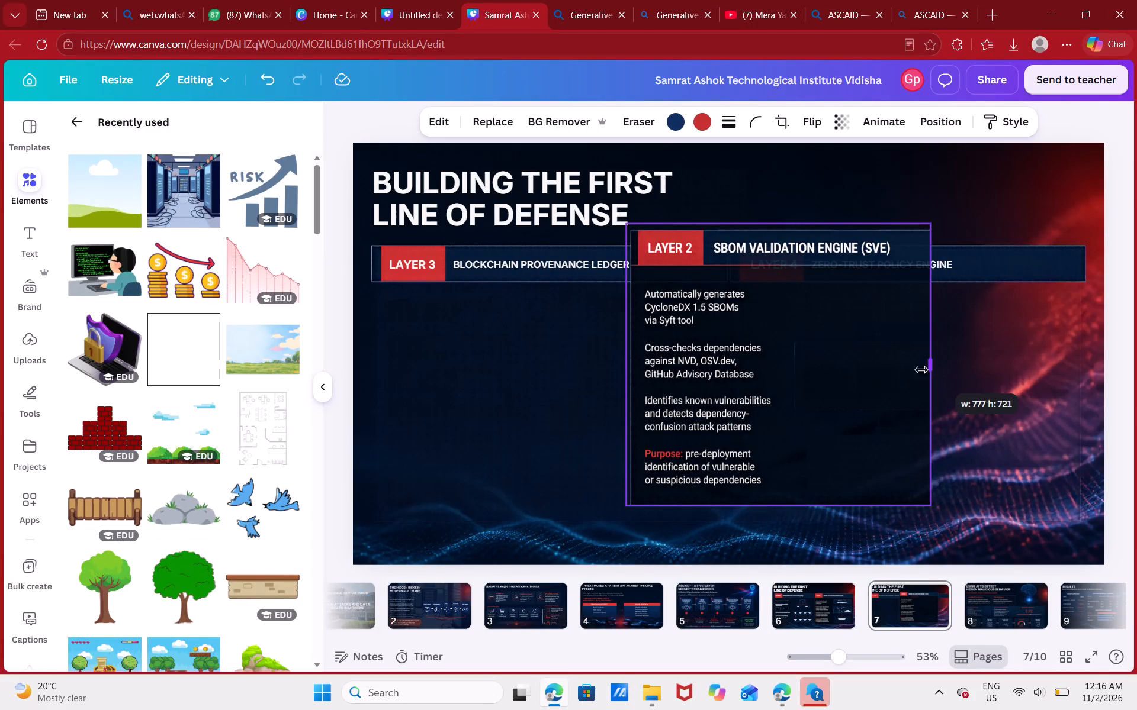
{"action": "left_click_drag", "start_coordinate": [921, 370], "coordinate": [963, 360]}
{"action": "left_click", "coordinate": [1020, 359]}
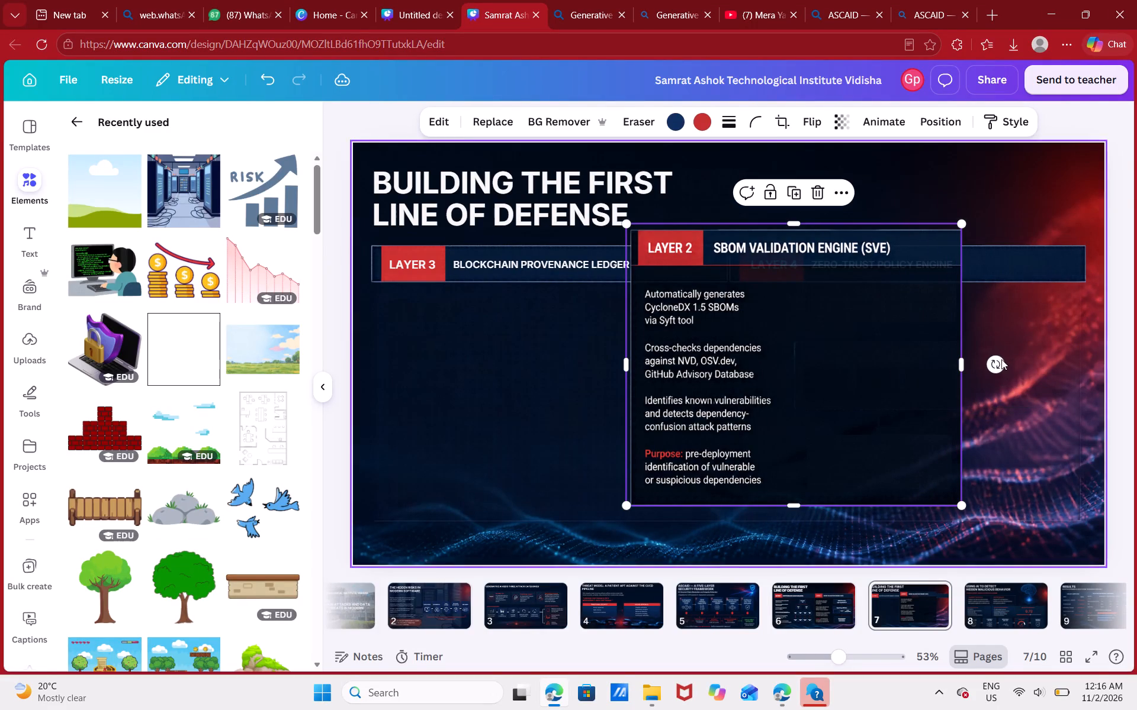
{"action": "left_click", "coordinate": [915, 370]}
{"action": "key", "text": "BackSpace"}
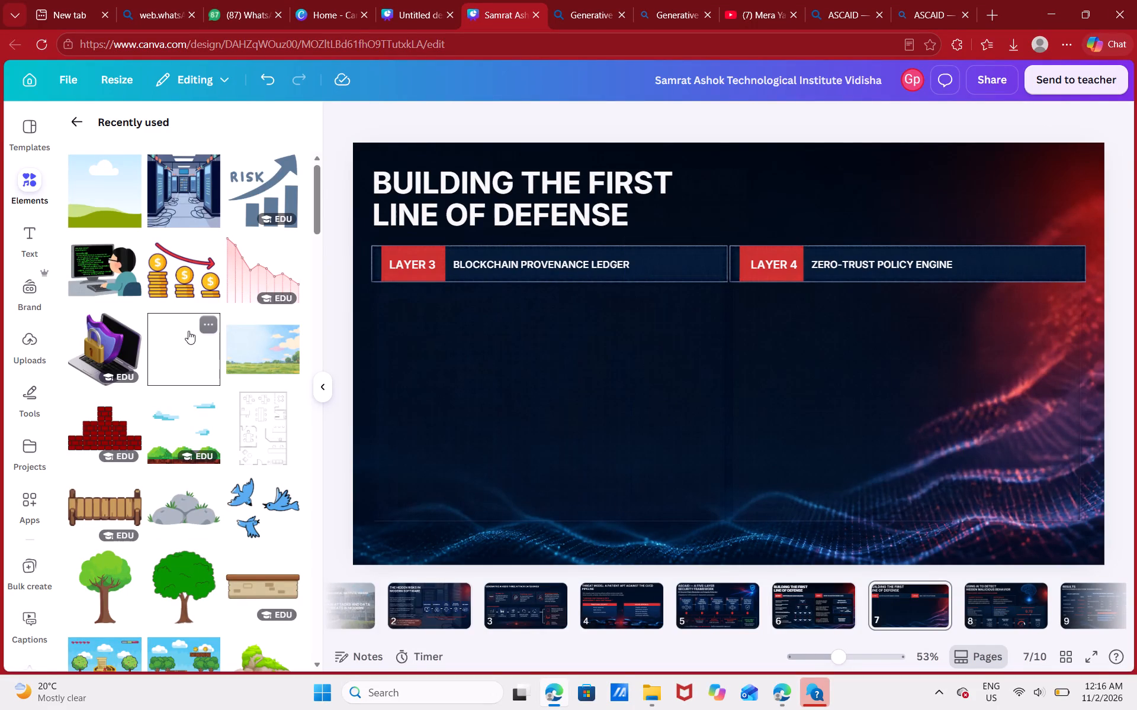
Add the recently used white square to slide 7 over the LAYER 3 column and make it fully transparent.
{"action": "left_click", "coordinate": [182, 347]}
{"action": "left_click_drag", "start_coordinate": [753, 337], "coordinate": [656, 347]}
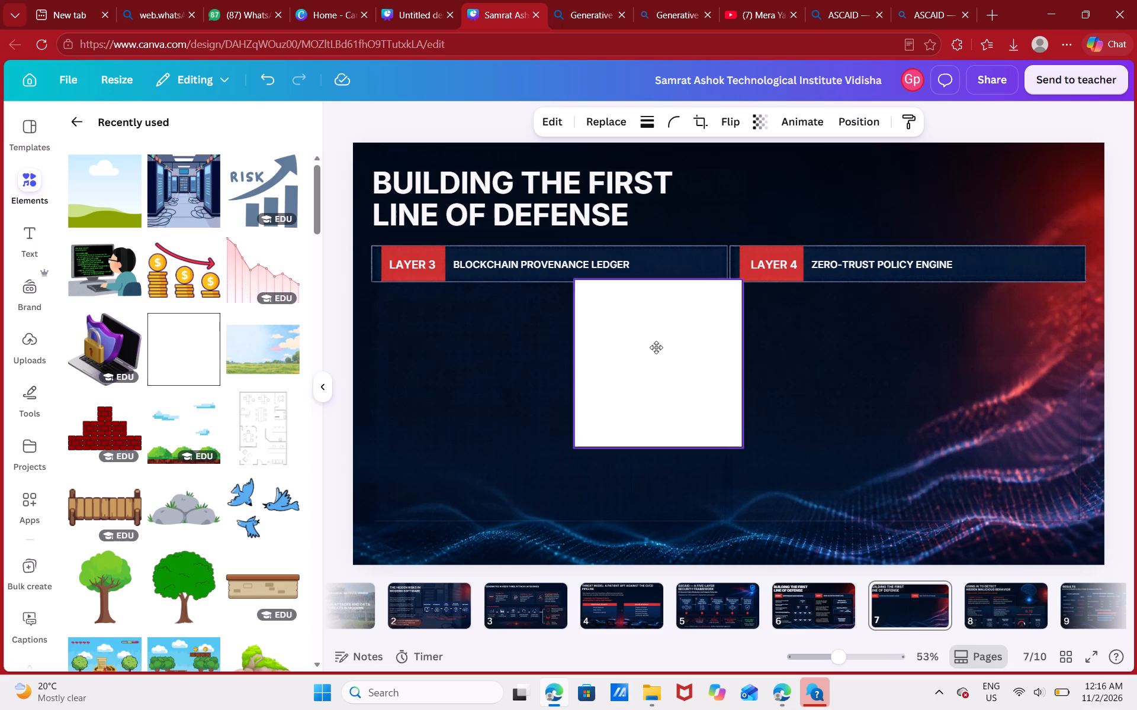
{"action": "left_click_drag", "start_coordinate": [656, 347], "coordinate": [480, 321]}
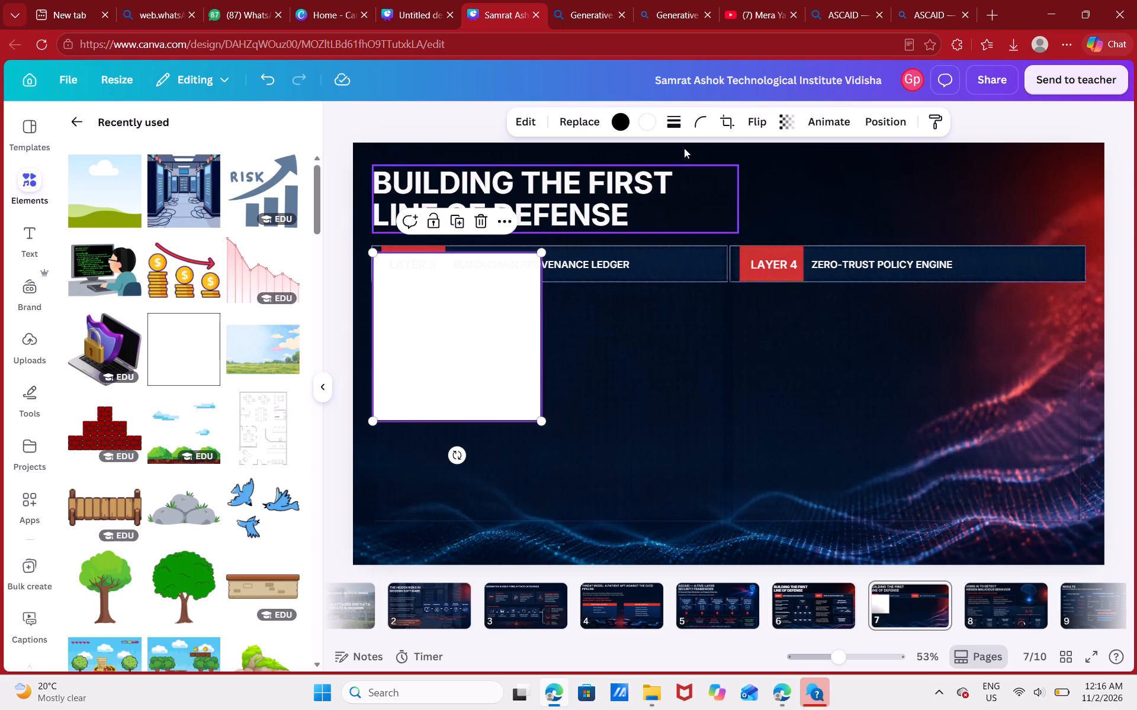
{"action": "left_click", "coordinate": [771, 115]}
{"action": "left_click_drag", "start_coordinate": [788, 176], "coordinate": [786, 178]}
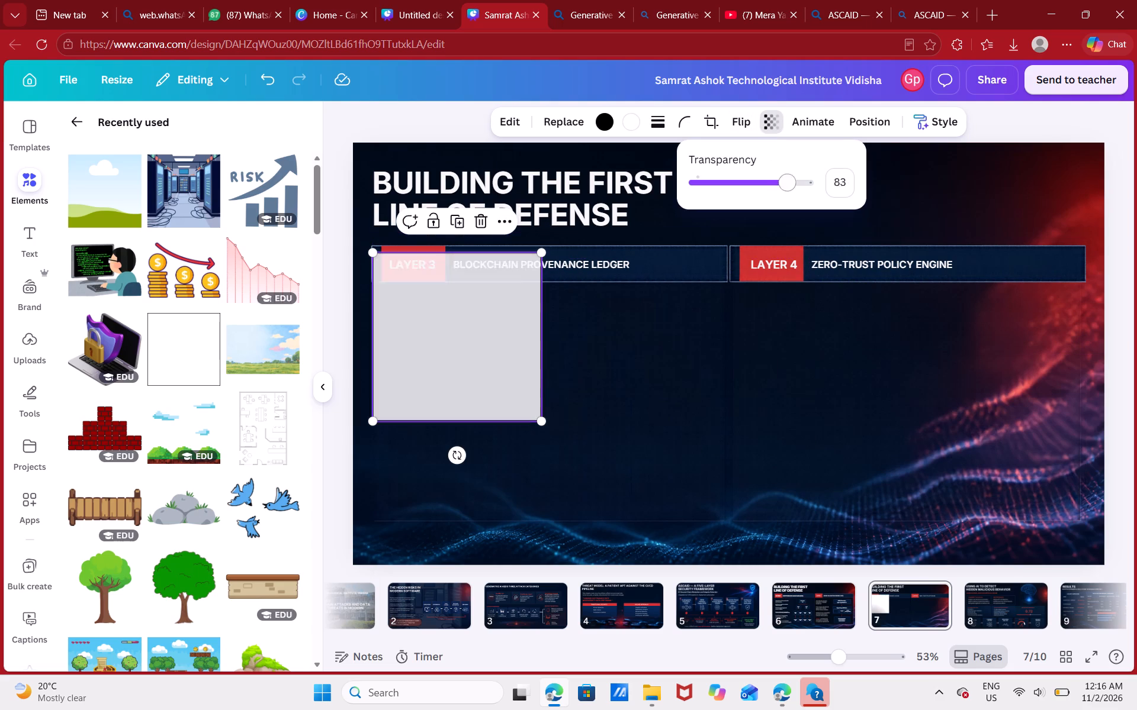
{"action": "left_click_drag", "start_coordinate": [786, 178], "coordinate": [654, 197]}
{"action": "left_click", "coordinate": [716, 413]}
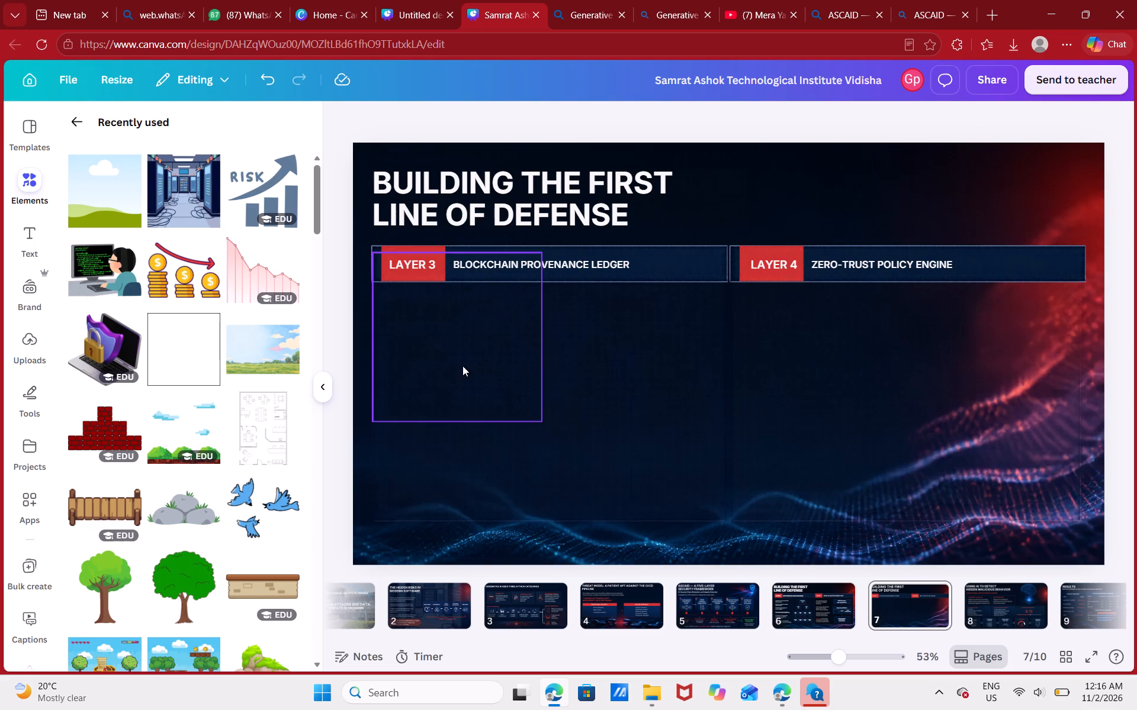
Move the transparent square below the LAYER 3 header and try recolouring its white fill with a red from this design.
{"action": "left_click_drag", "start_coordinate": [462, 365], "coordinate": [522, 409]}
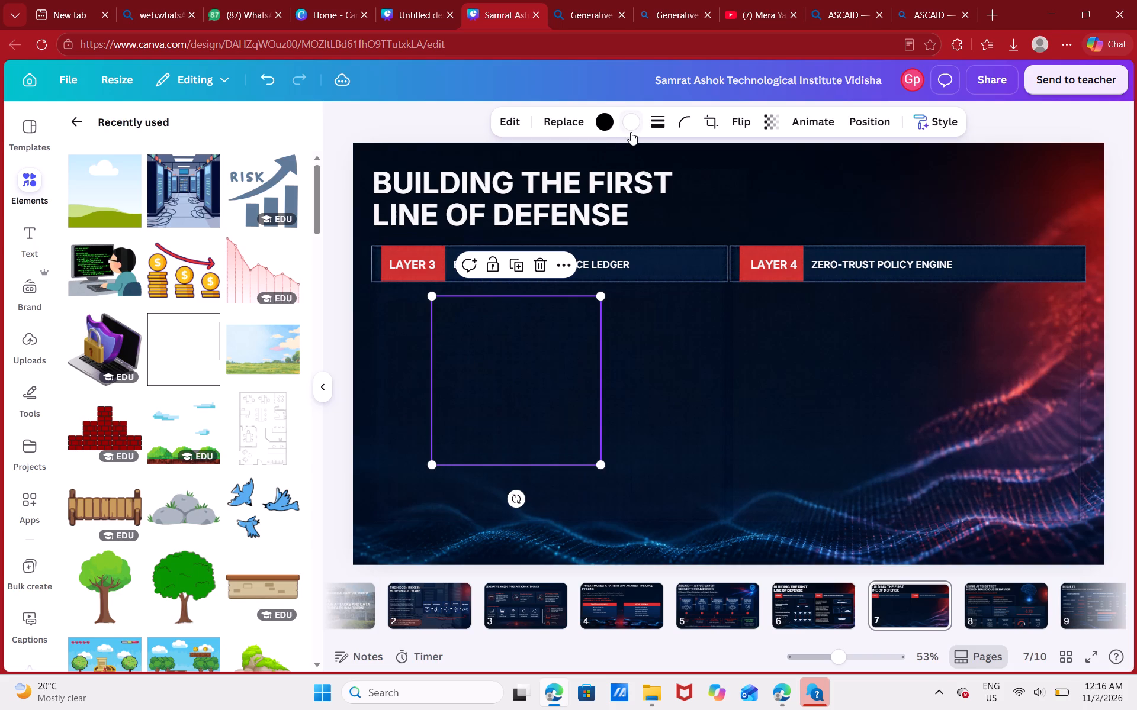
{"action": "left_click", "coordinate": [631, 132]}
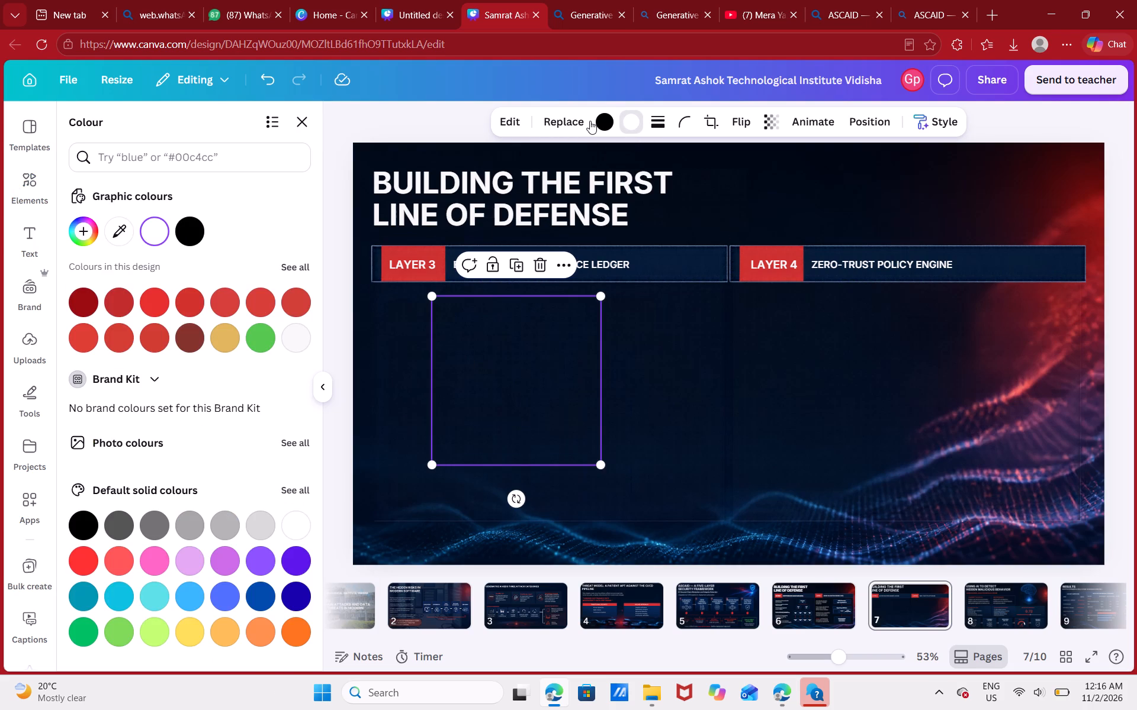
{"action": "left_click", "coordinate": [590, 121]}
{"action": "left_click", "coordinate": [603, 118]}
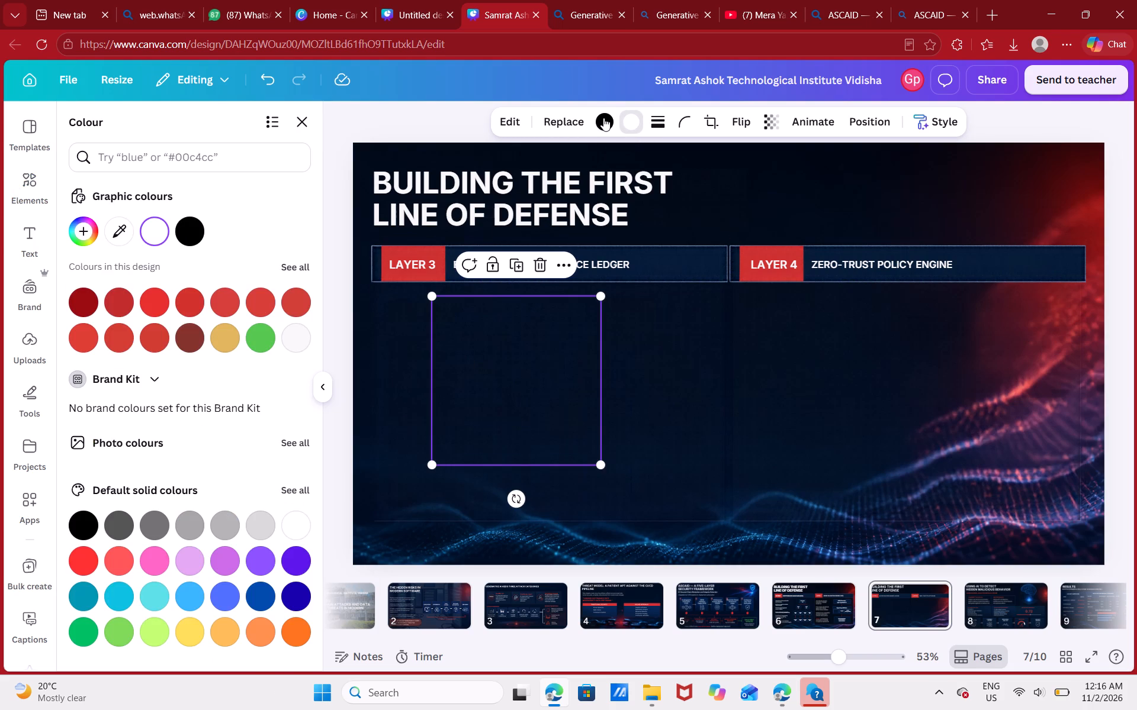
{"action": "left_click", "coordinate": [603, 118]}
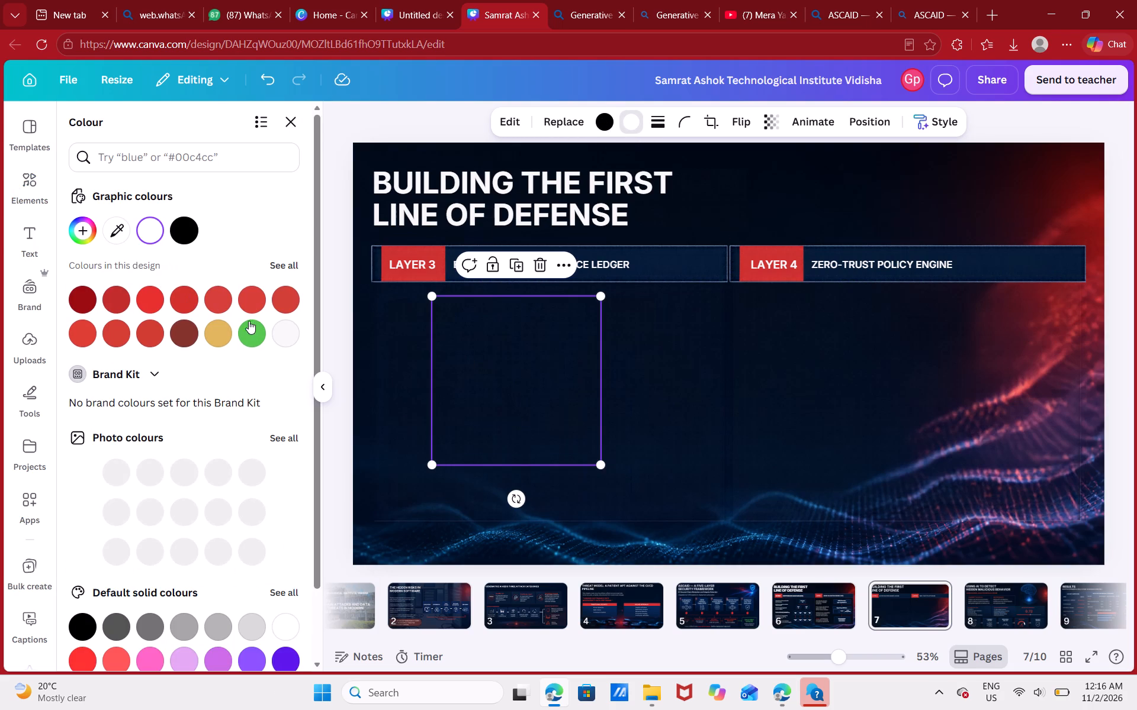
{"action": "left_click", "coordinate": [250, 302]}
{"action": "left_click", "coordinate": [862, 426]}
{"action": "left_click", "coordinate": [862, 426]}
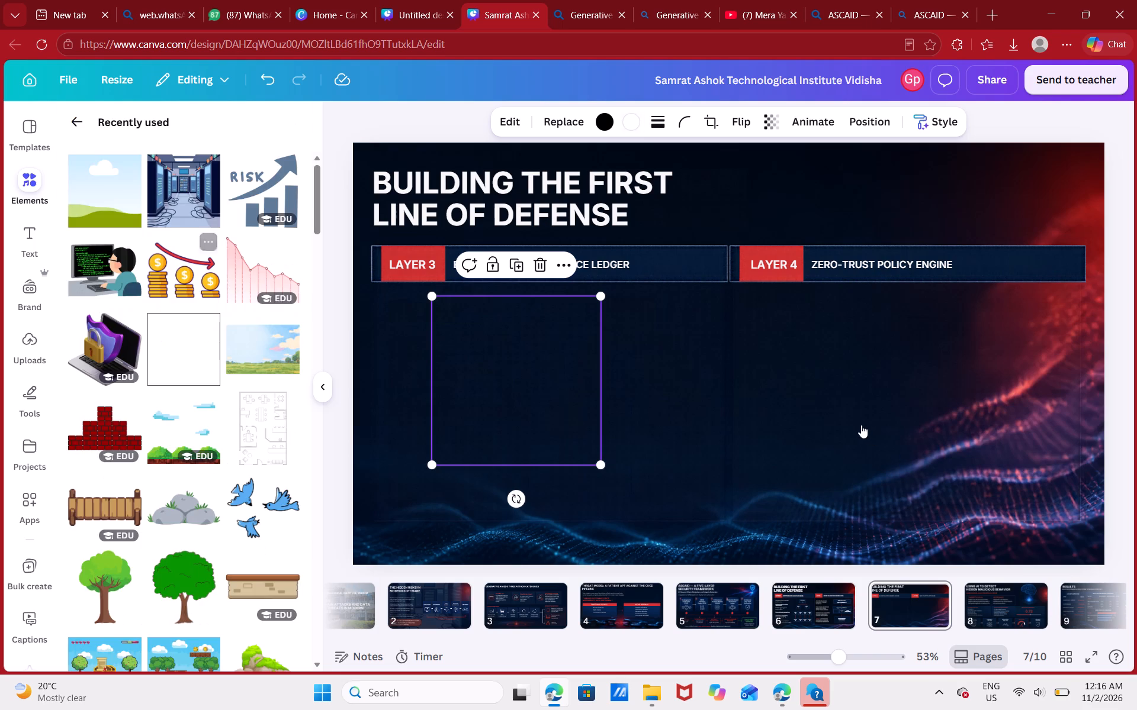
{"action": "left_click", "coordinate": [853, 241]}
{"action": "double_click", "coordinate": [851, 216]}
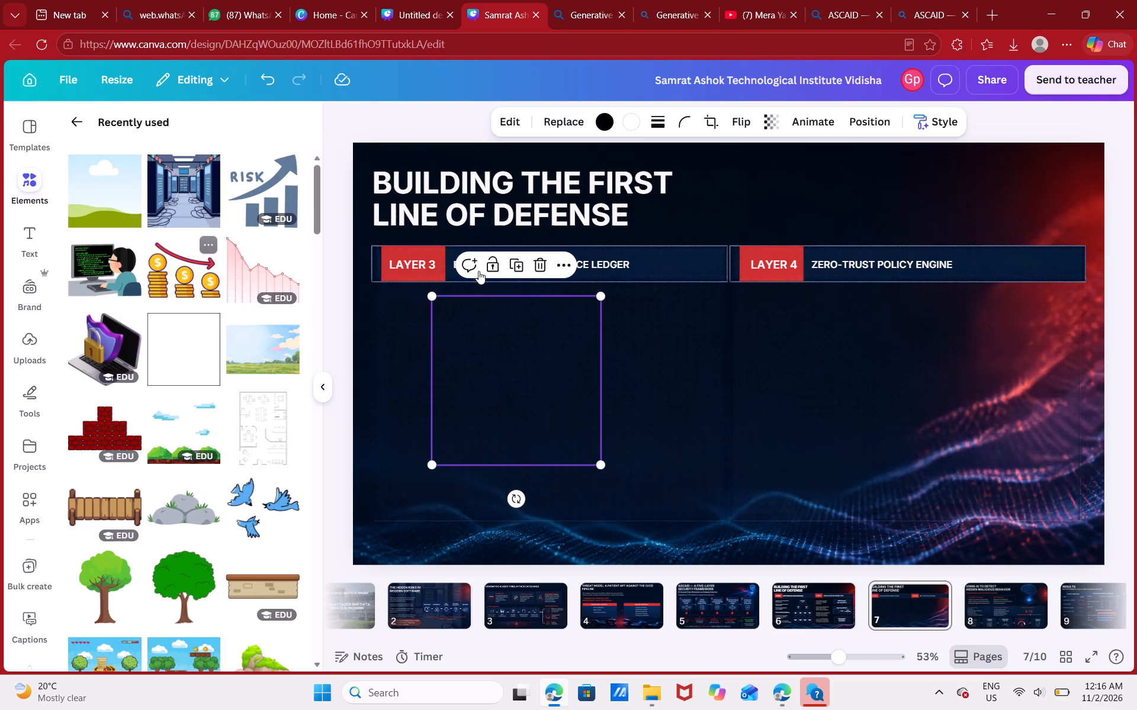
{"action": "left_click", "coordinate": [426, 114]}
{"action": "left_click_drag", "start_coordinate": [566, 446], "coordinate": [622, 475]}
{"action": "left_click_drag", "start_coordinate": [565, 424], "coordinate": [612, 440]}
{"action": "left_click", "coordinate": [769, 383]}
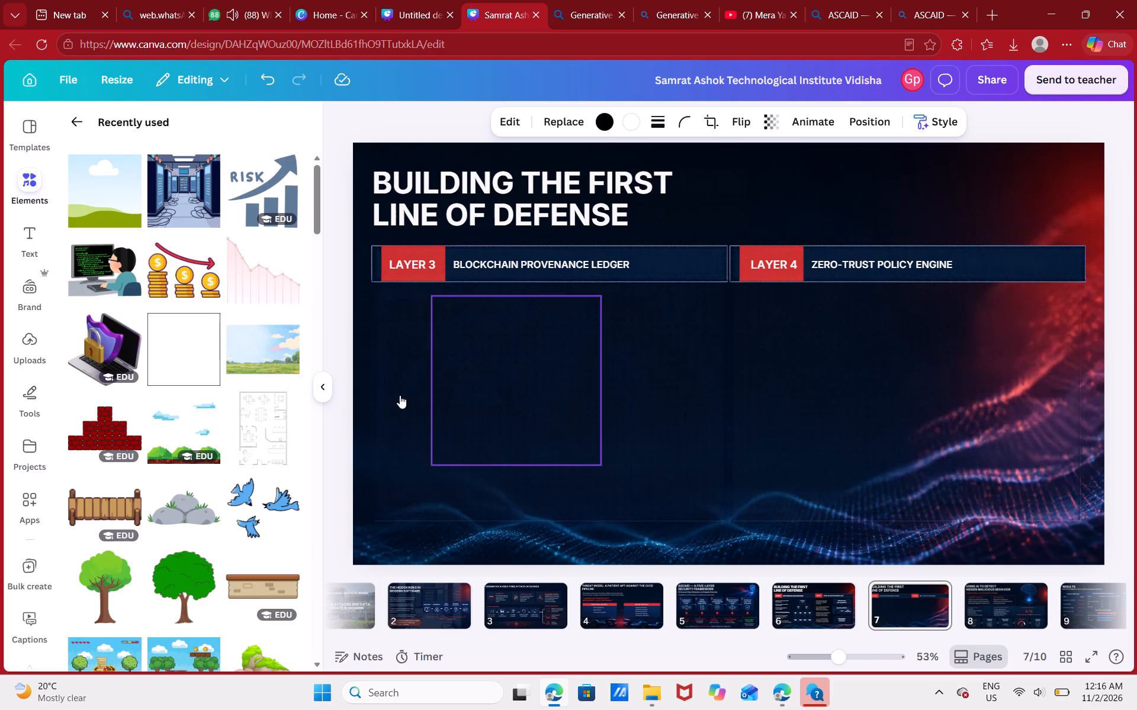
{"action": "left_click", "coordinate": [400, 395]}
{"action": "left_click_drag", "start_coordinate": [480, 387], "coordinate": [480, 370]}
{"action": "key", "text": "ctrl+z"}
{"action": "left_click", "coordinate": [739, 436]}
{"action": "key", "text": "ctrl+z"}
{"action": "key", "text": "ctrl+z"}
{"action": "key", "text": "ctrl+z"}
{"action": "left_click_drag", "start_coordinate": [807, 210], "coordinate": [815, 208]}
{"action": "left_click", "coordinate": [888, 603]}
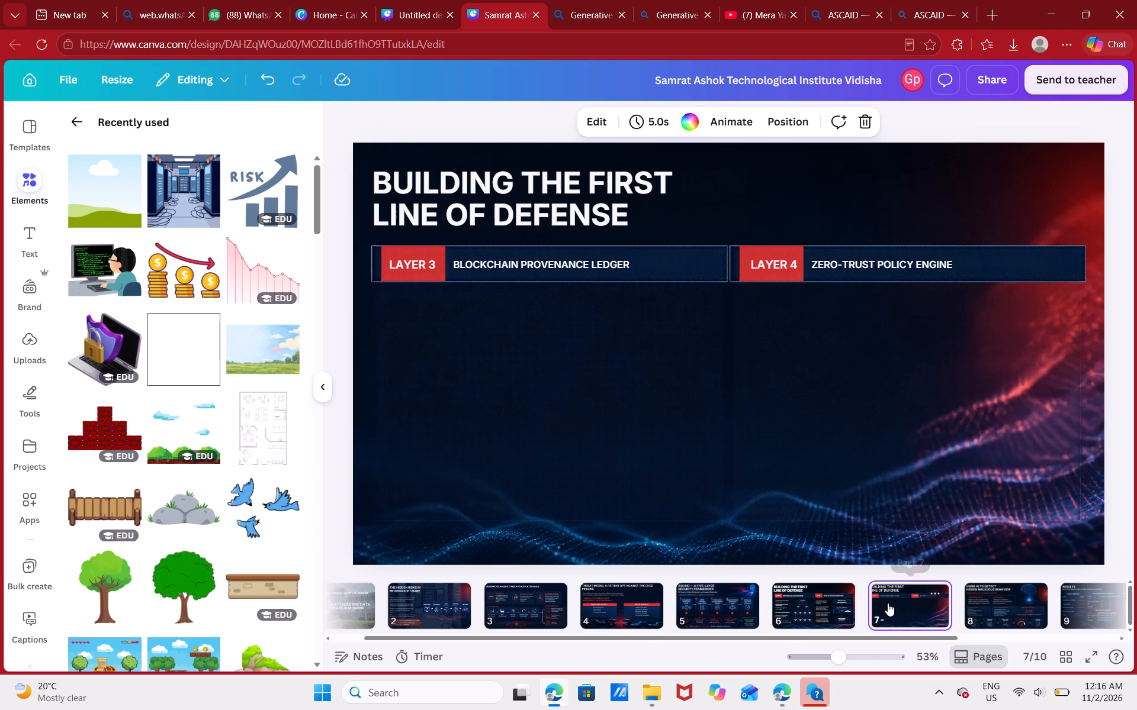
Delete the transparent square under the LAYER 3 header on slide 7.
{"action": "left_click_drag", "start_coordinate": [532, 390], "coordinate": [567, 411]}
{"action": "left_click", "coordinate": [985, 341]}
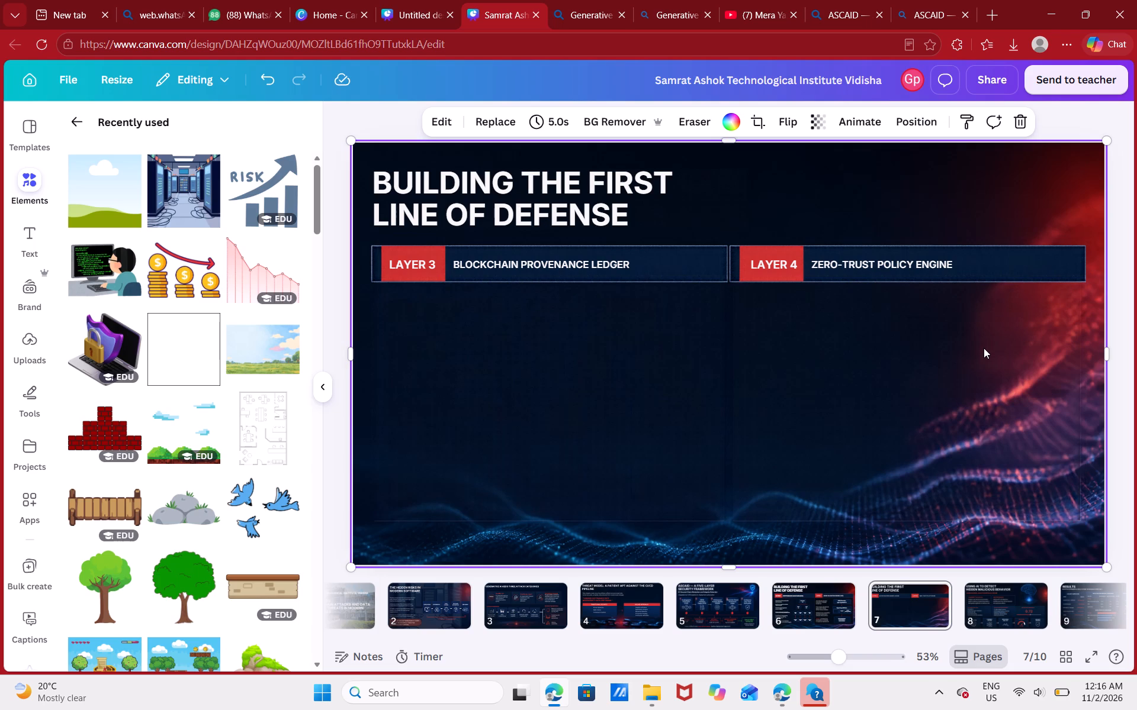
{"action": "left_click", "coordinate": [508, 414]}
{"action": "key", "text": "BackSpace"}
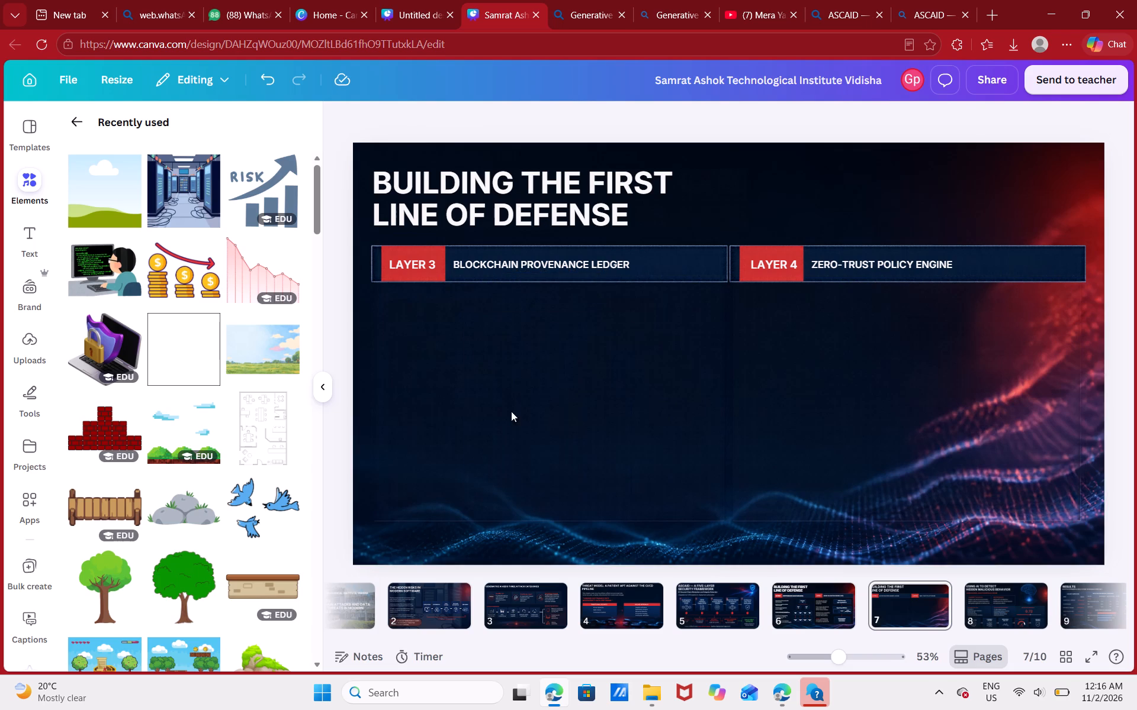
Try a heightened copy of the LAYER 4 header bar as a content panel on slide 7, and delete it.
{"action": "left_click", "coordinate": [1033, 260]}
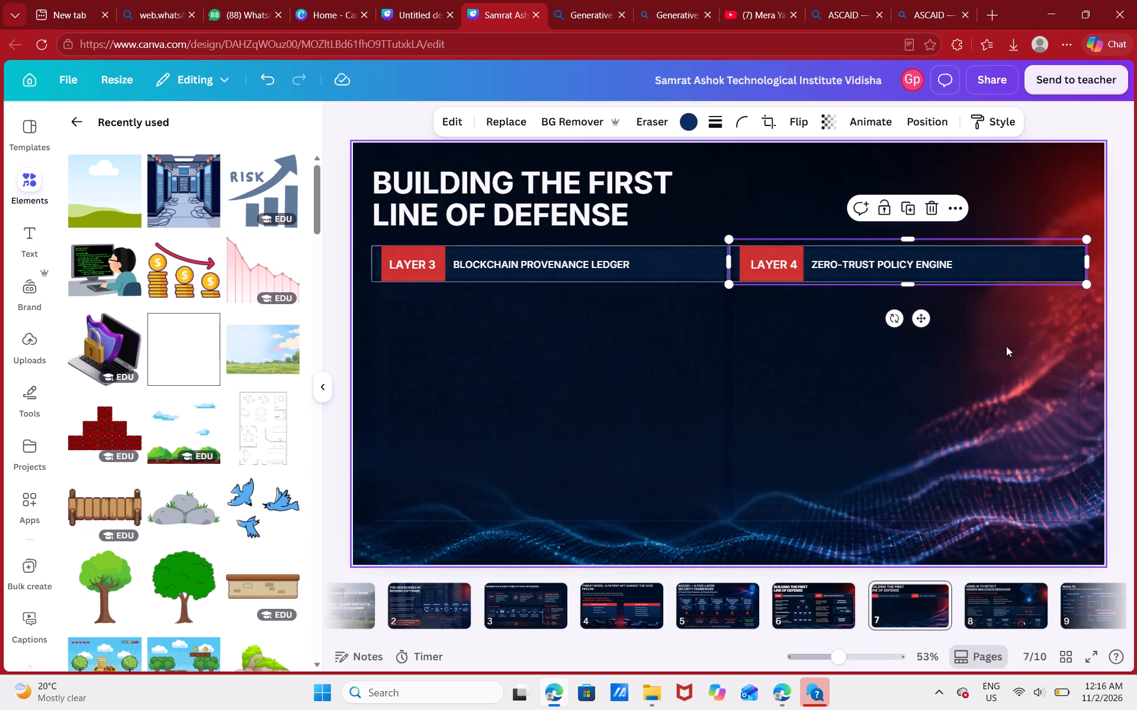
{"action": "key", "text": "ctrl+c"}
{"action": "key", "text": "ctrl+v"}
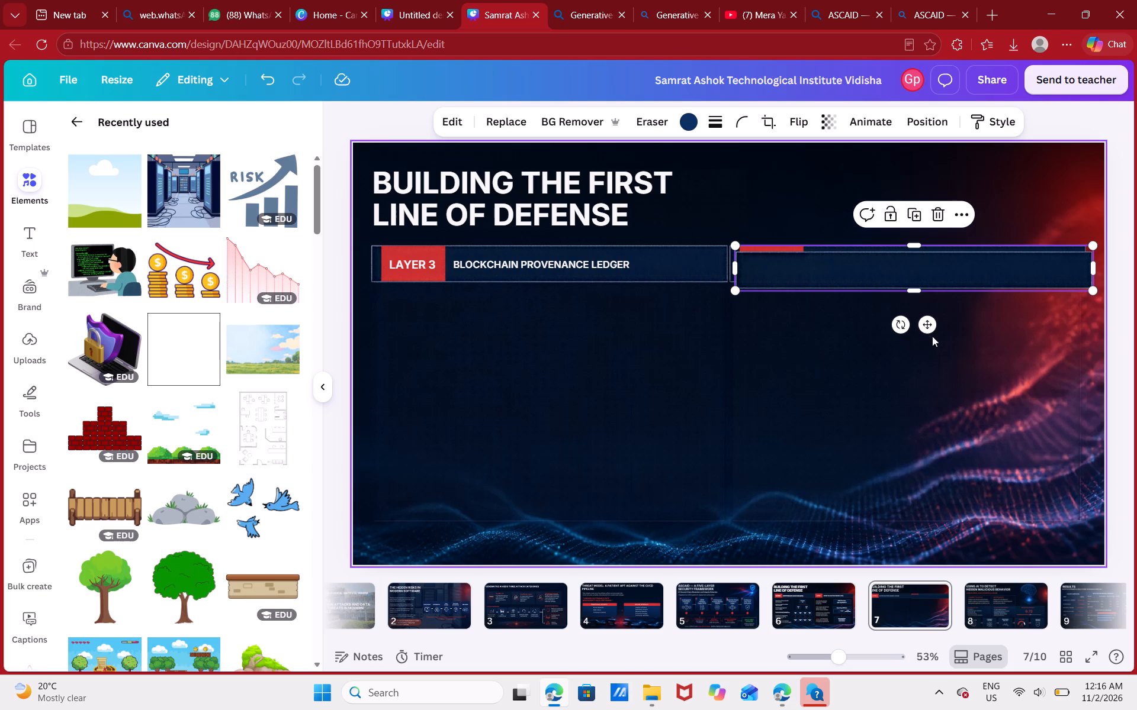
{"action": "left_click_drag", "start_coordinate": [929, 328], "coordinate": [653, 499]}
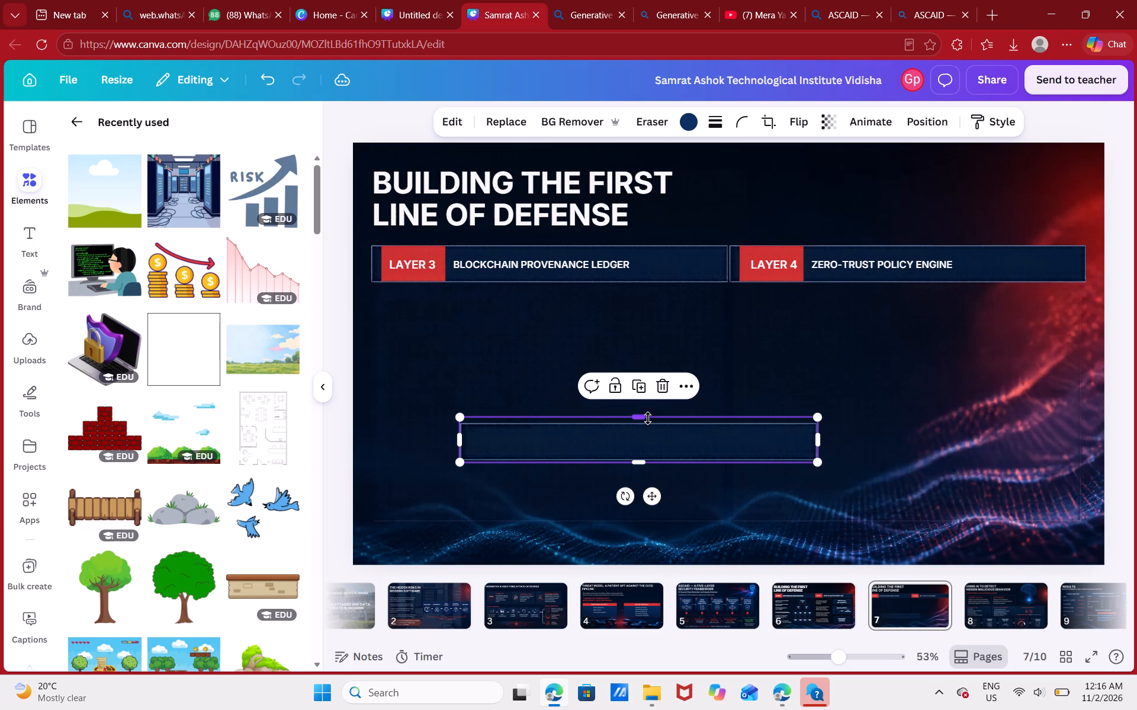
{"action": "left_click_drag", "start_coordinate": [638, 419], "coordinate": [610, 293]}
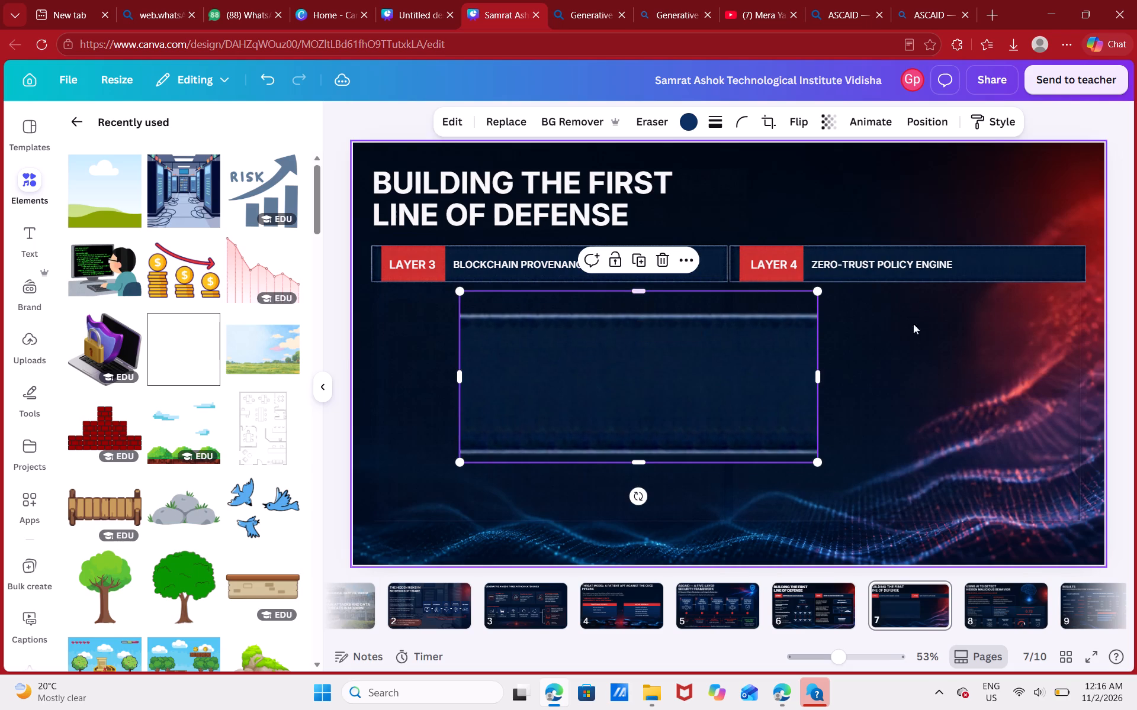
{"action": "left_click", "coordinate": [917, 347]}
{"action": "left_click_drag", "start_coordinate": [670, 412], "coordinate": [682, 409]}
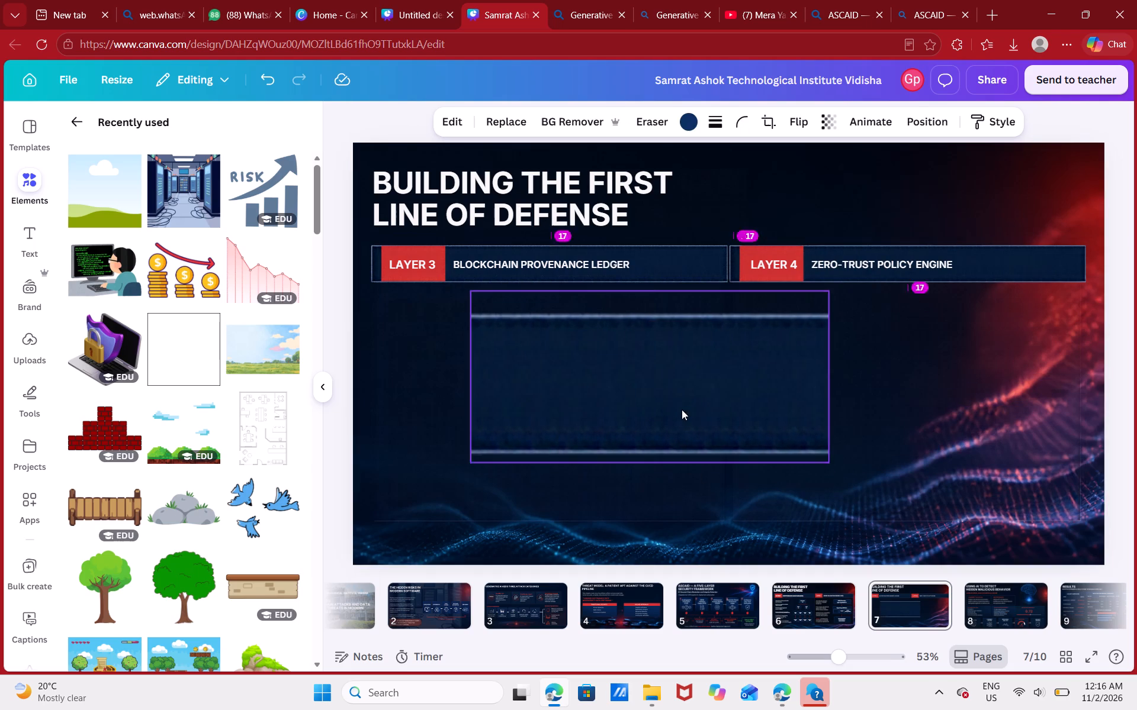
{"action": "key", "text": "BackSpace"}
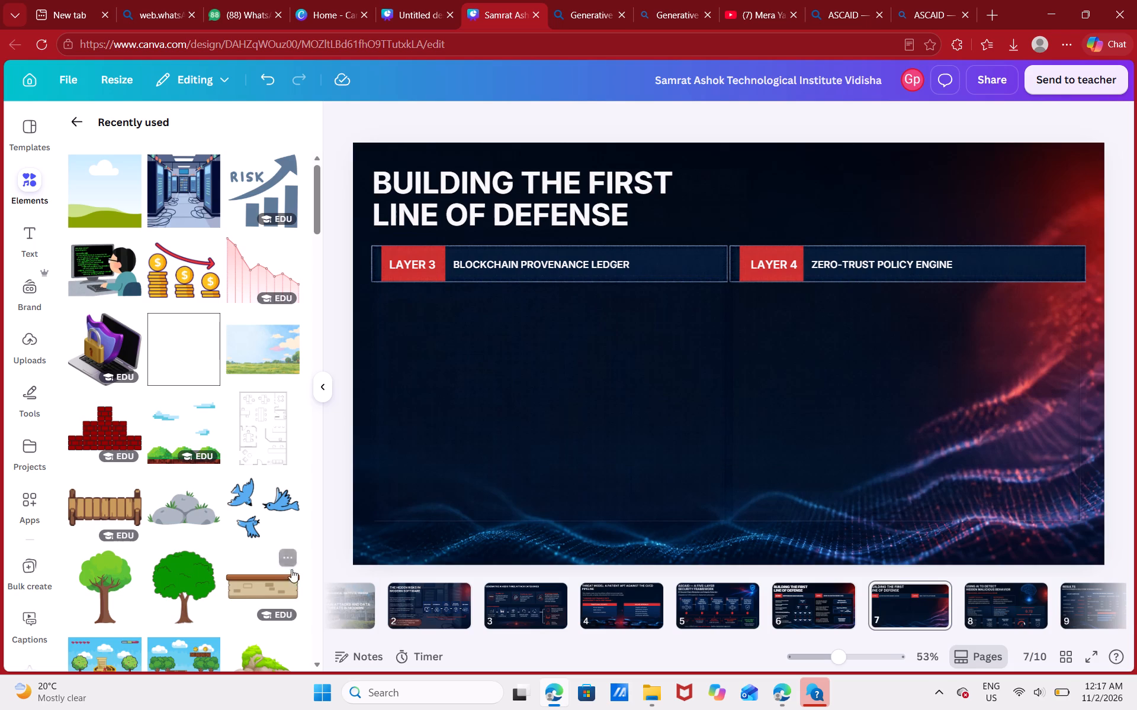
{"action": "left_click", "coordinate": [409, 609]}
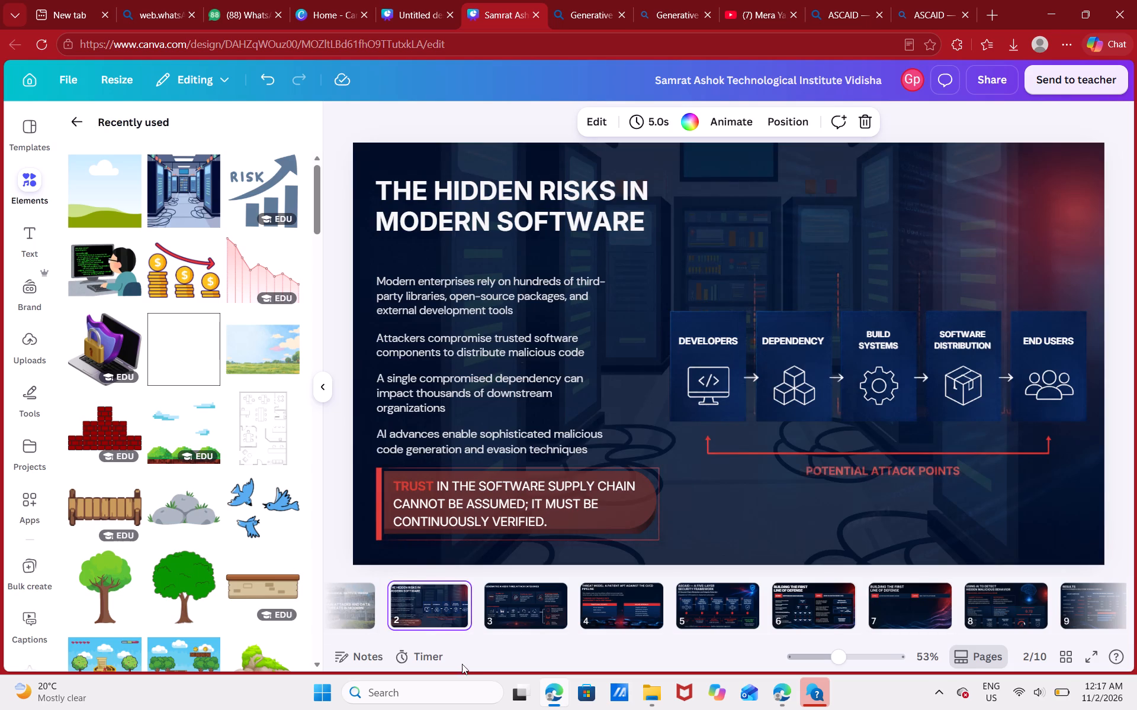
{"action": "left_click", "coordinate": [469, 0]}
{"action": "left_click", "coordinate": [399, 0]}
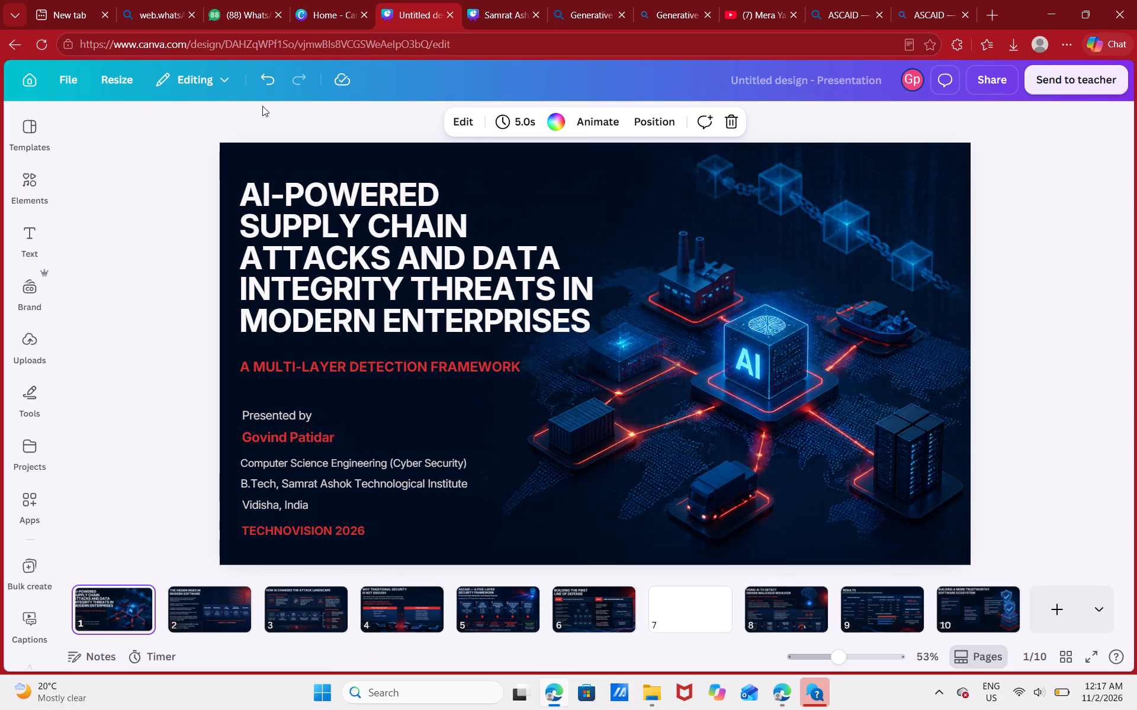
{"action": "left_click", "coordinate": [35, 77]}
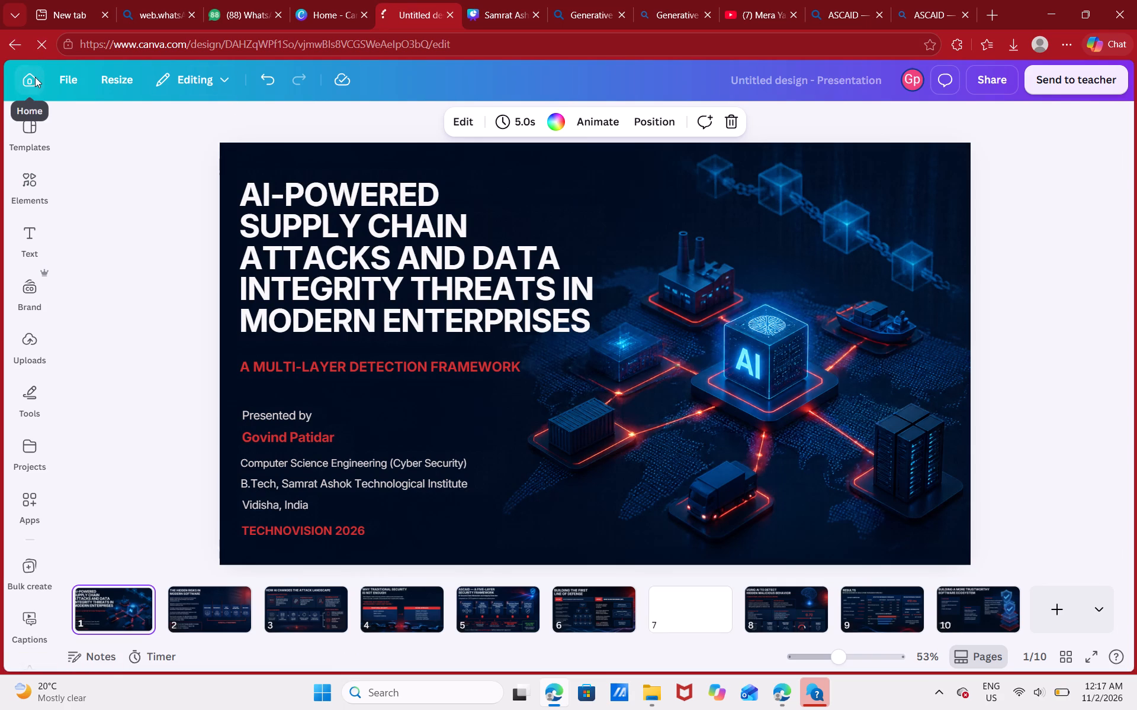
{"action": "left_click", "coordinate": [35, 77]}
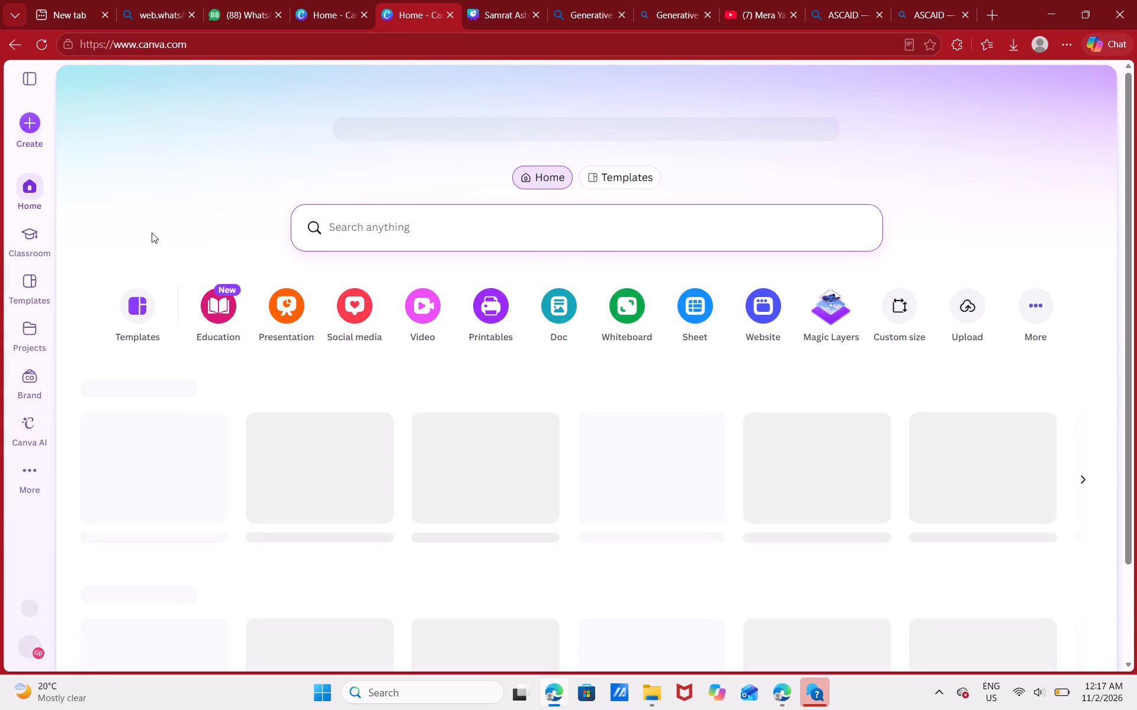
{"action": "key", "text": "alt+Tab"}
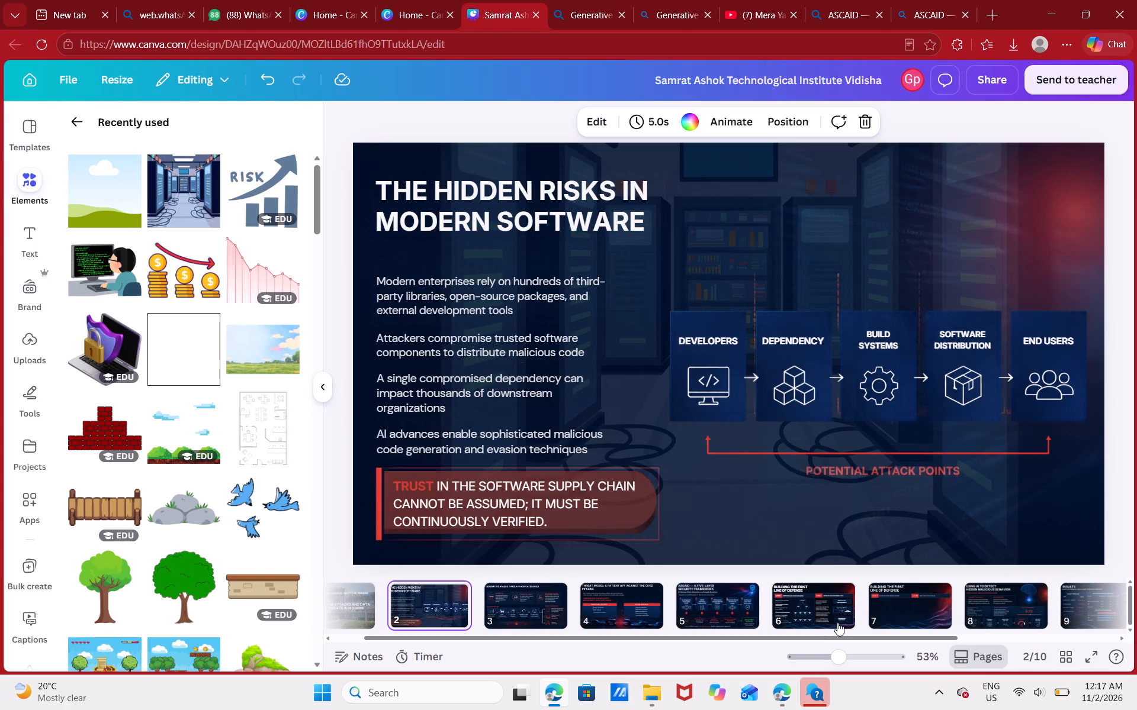
Find a reusable panel in the earlier slides, copy the ASCAID APPROACH background panel on slide 4, and undo its last move.
{"action": "left_click", "coordinate": [420, 606]}
{"action": "left_click", "coordinate": [523, 607]}
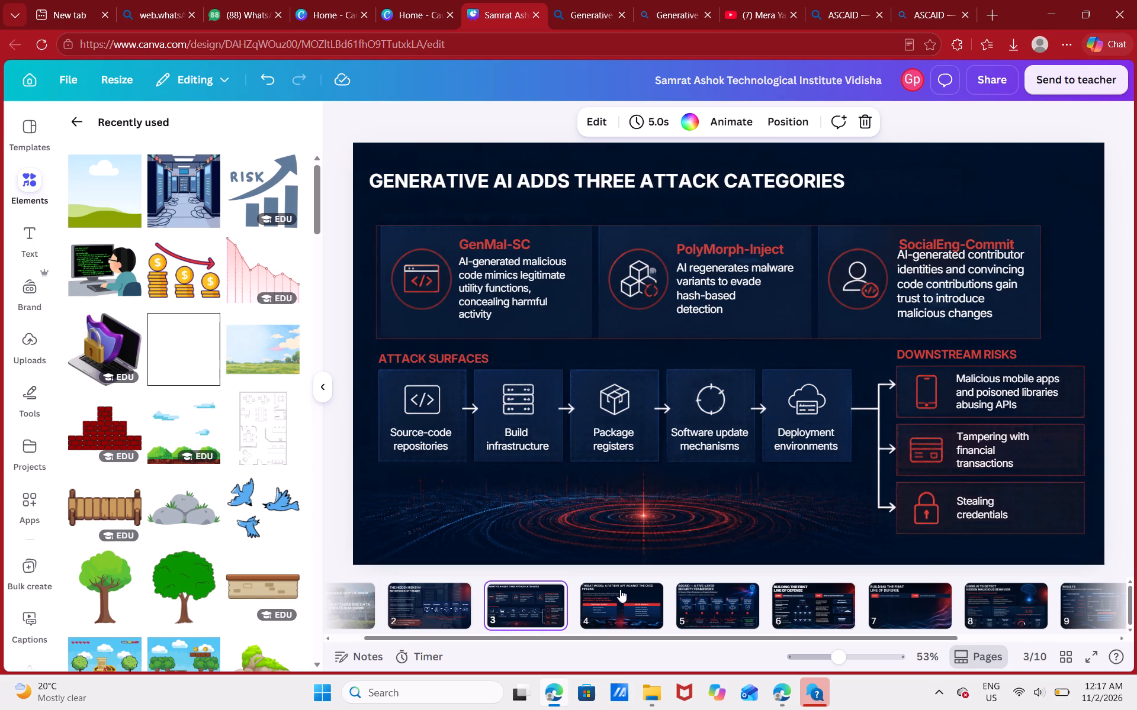
{"action": "left_click", "coordinate": [633, 592]}
{"action": "left_click", "coordinate": [727, 608]}
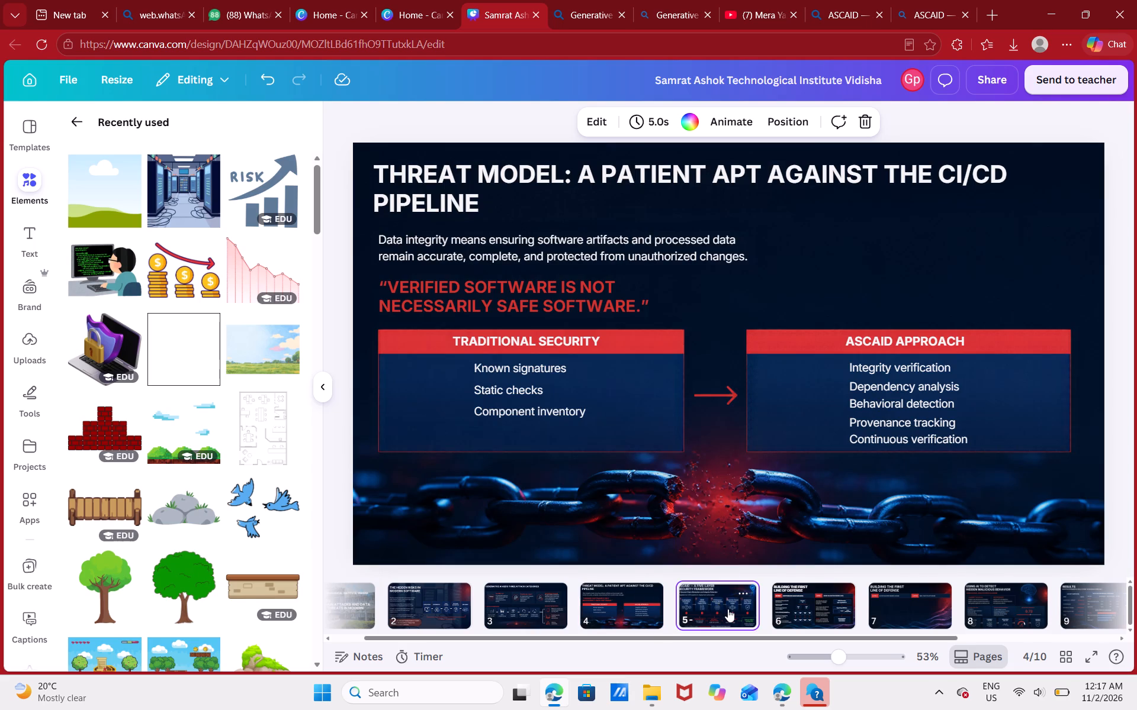
{"action": "left_click", "coordinate": [835, 614]}
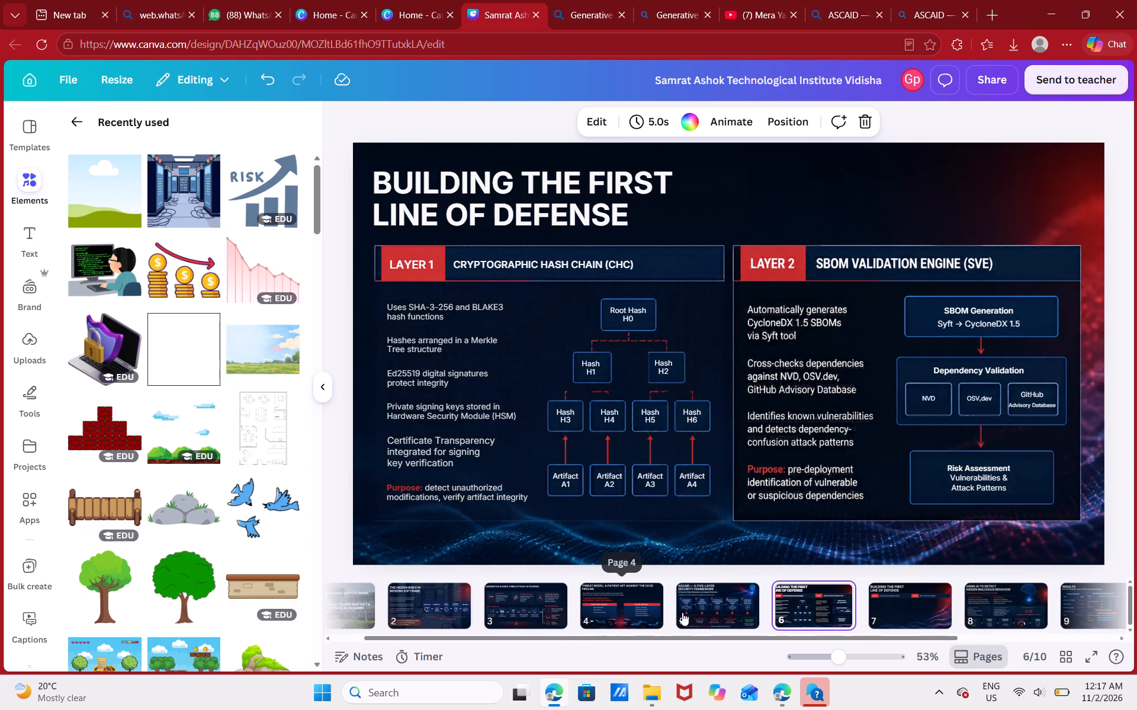
{"action": "left_click", "coordinate": [643, 605]}
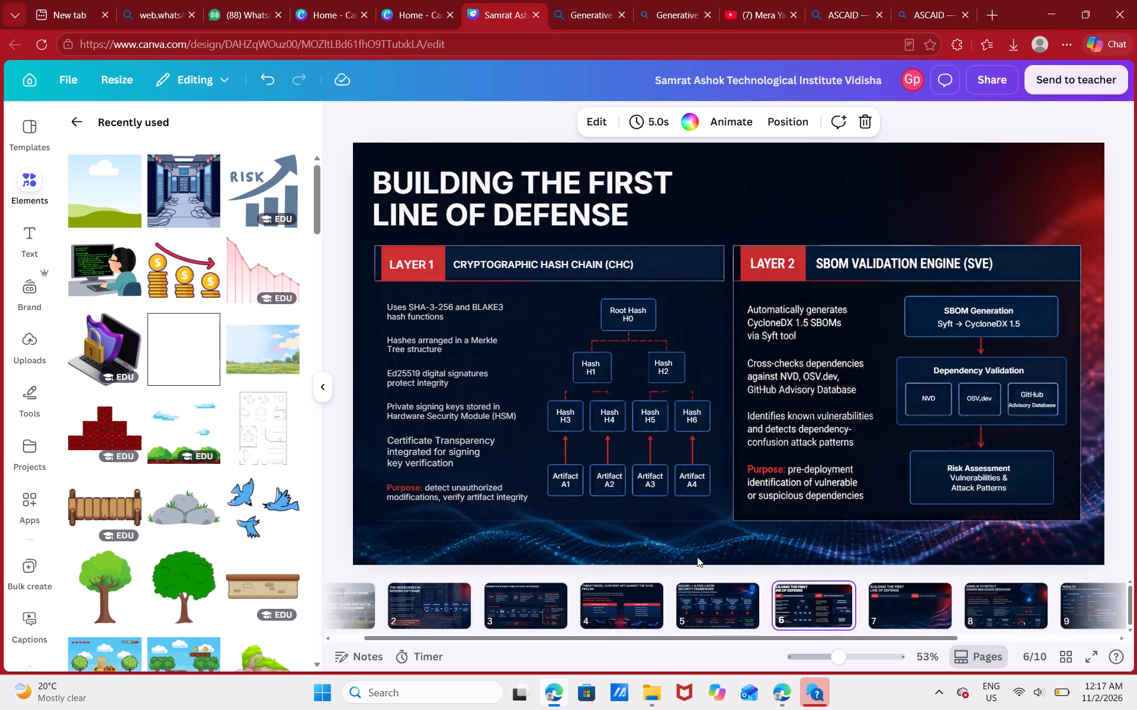
{"action": "left_click", "coordinate": [629, 613]}
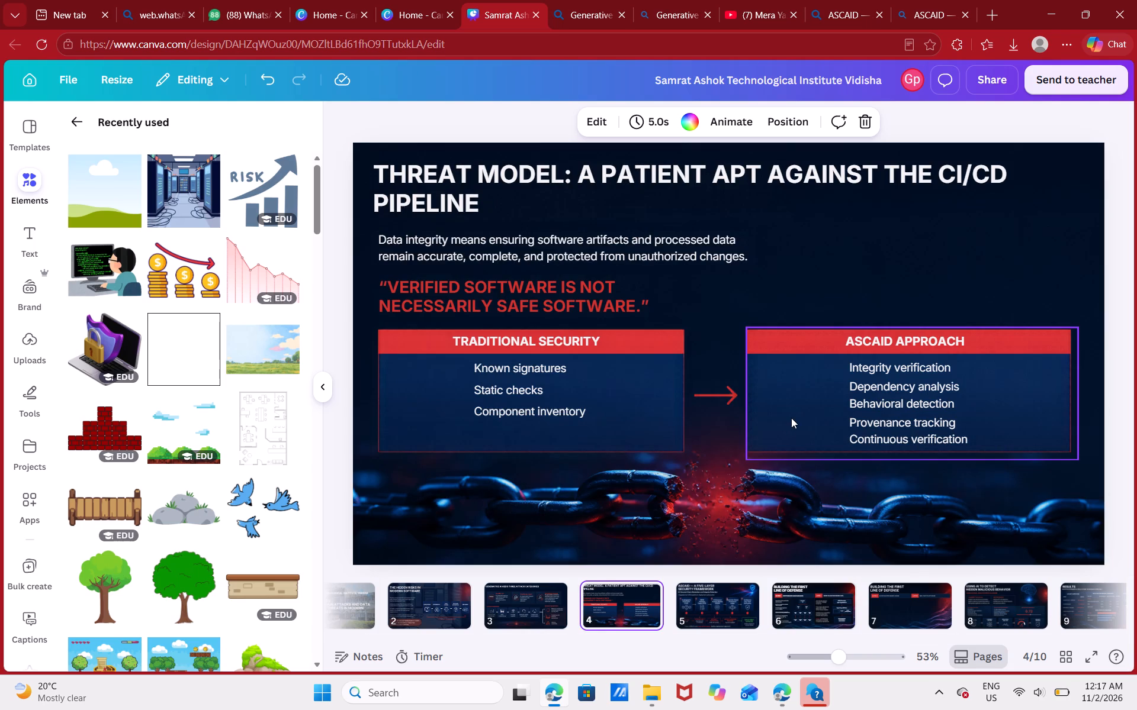
{"action": "left_click", "coordinate": [791, 418]}
{"action": "left_click_drag", "start_coordinate": [791, 418], "coordinate": [787, 408]}
{"action": "left_click_drag", "start_coordinate": [787, 409], "coordinate": [788, 375]}
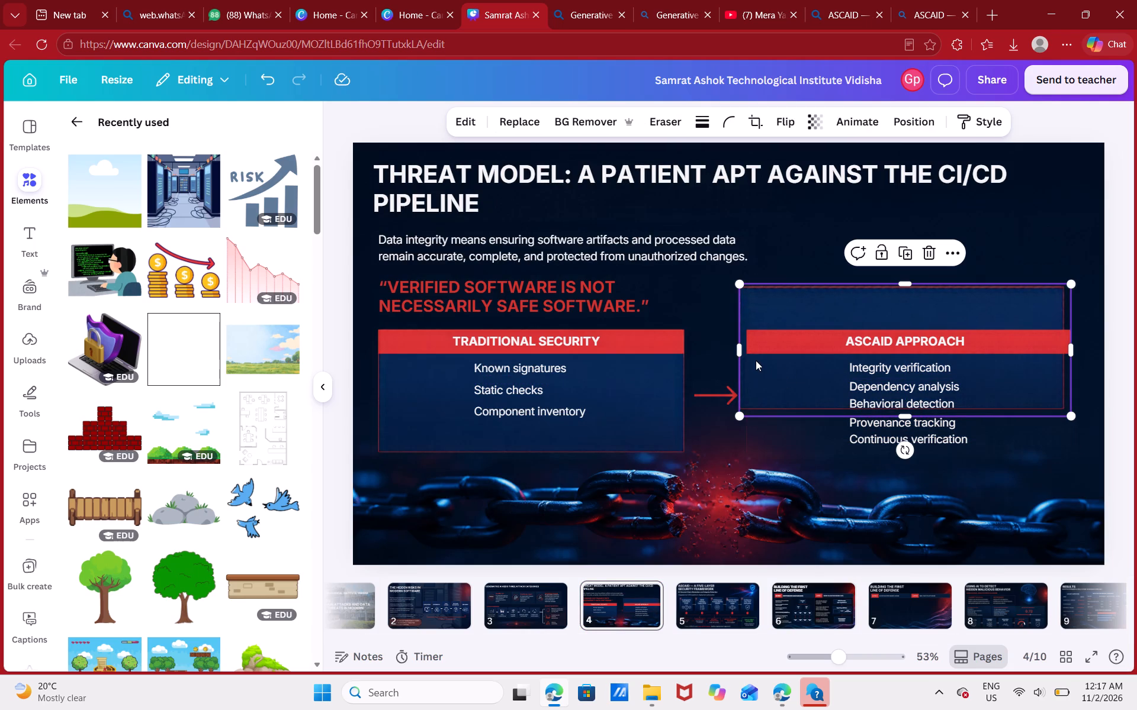
{"action": "key", "text": "ctrl+c"}
{"action": "key", "text": "alt+Tab"}
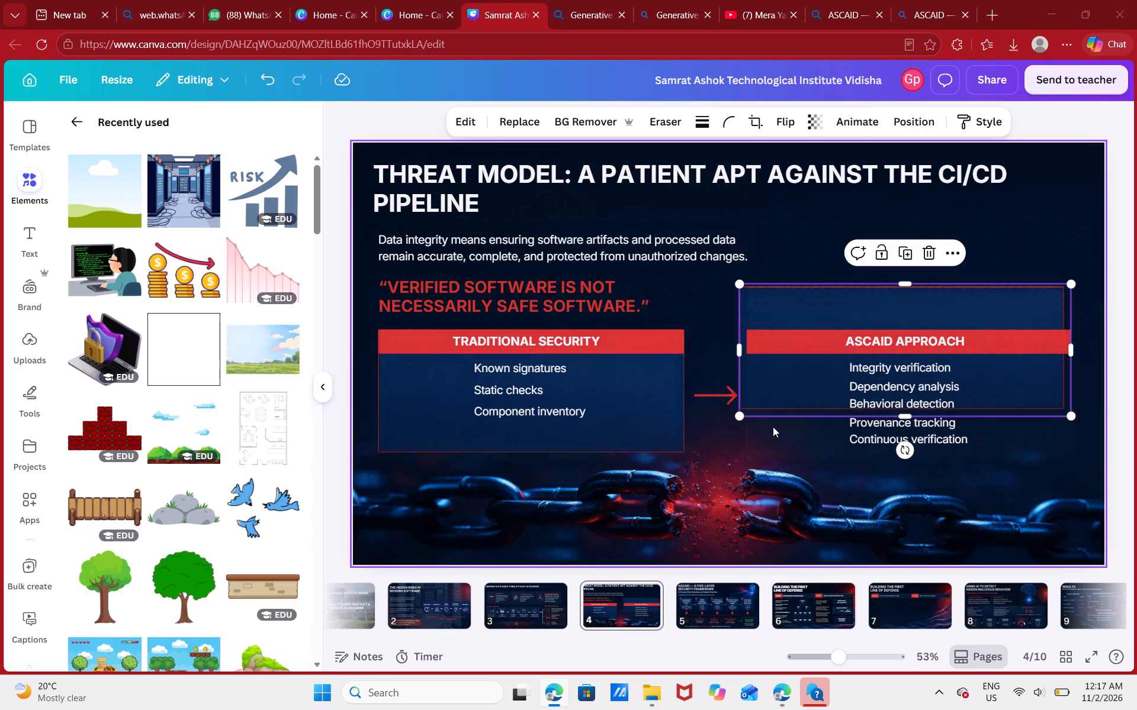
{"action": "key", "text": "alt+Tab"}
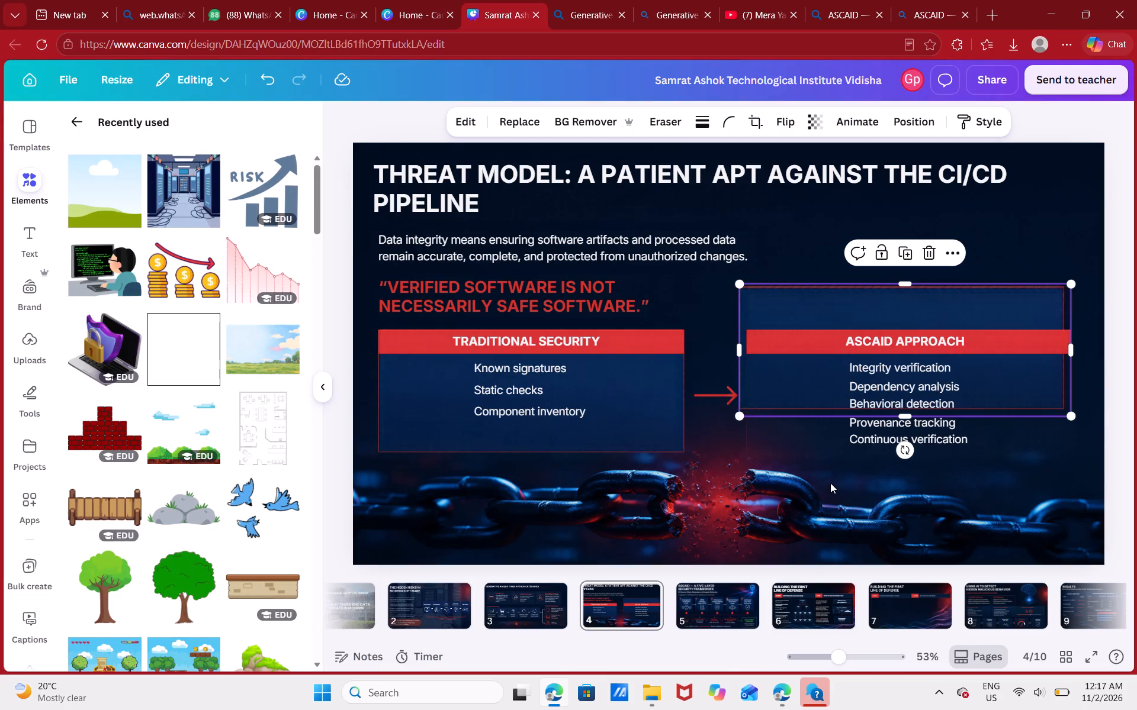
{"action": "key", "text": "ctrl+z"}
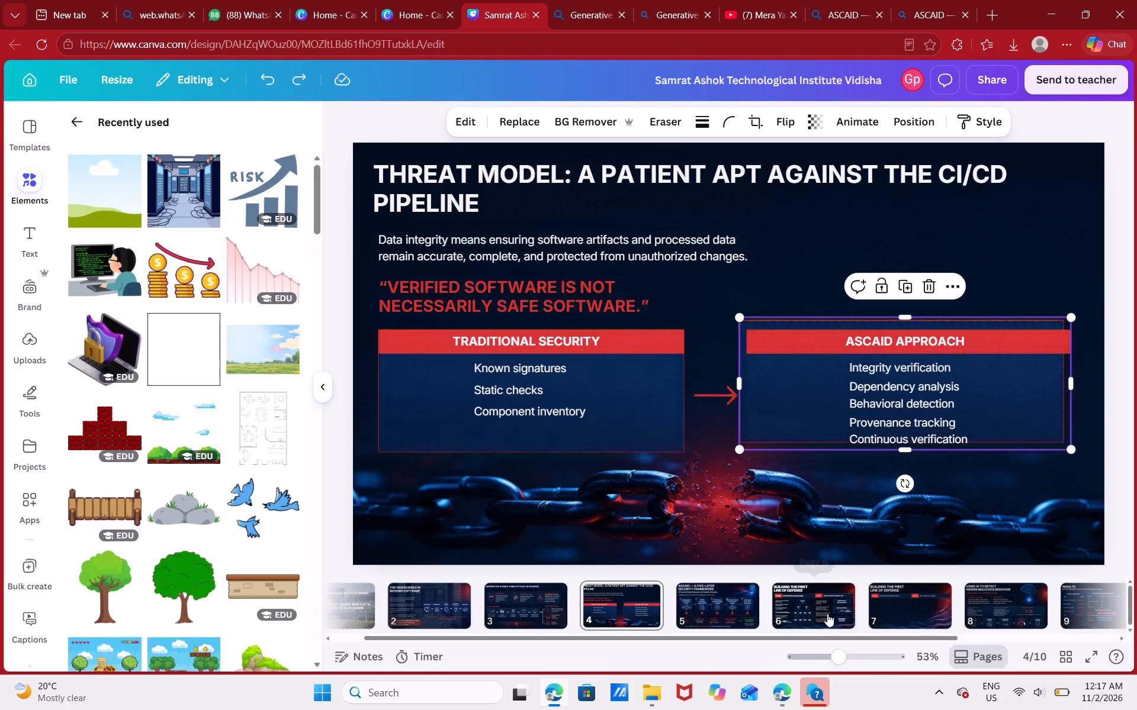
Paste the panel on slide 7 directly below the LAYER 4 header and widen it to the header's left edge.
{"action": "left_click", "coordinate": [885, 598]}
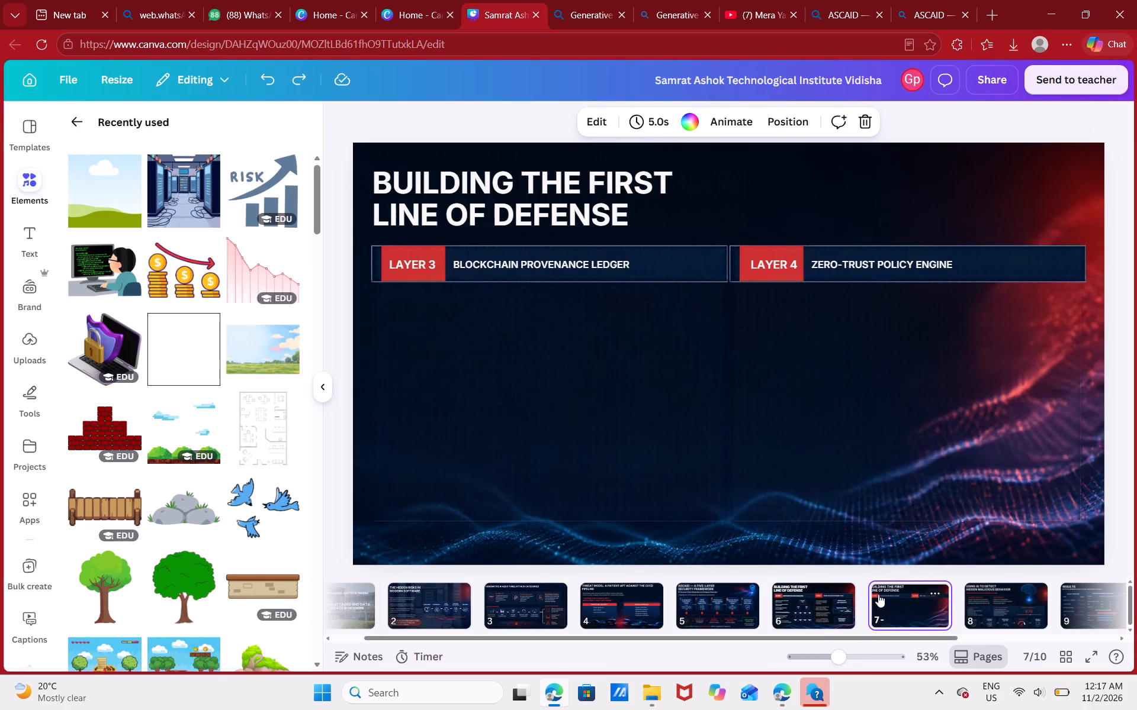
{"action": "key", "text": "ctrl+v"}
{"action": "left_click_drag", "start_coordinate": [886, 346], "coordinate": [888, 379]}
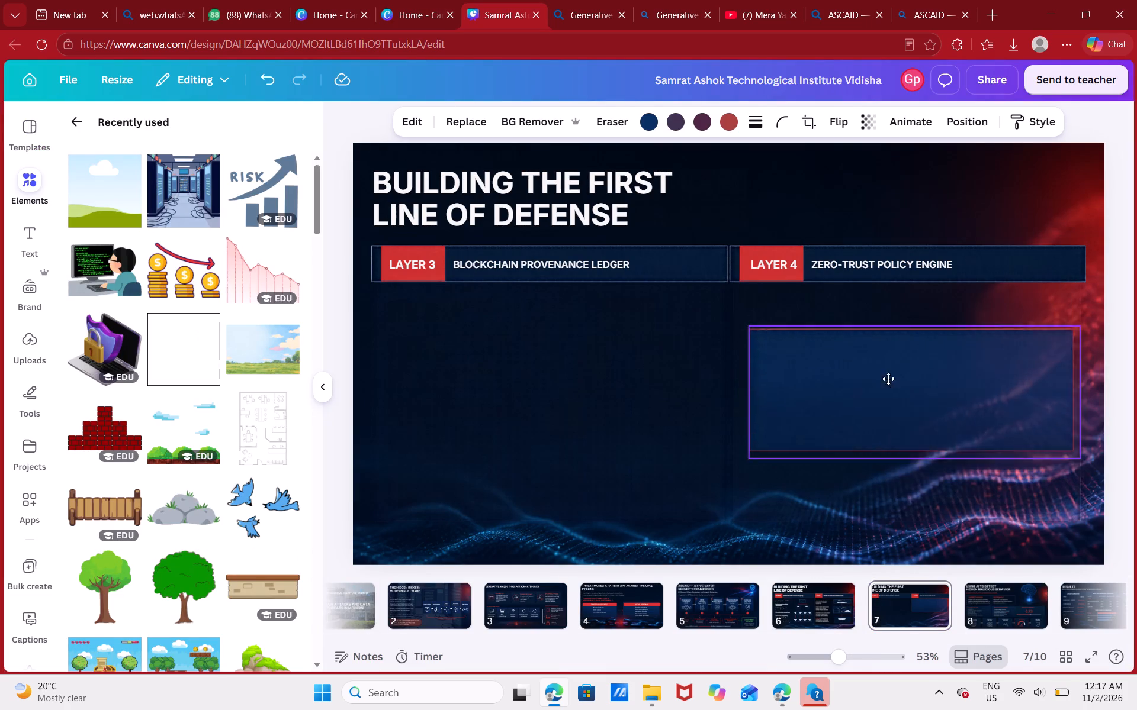
{"action": "left_click_drag", "start_coordinate": [888, 379], "coordinate": [900, 344]}
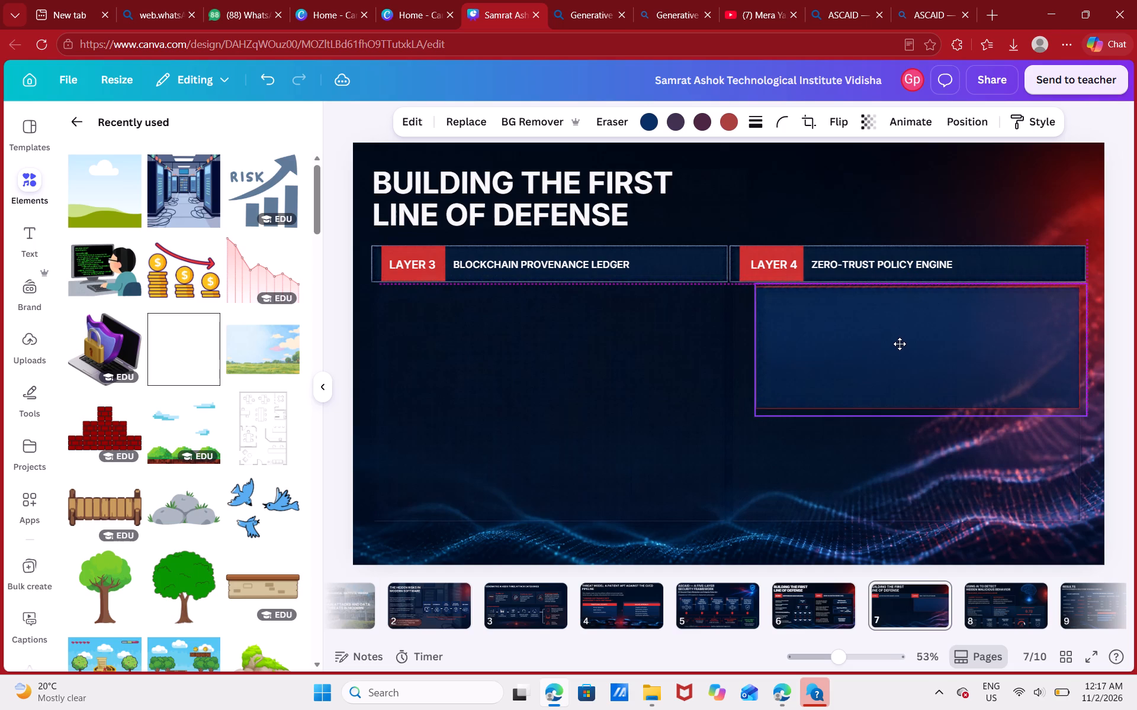
{"action": "left_click_drag", "start_coordinate": [900, 344], "coordinate": [895, 345]}
{"action": "left_click_drag", "start_coordinate": [749, 347], "coordinate": [737, 350]}
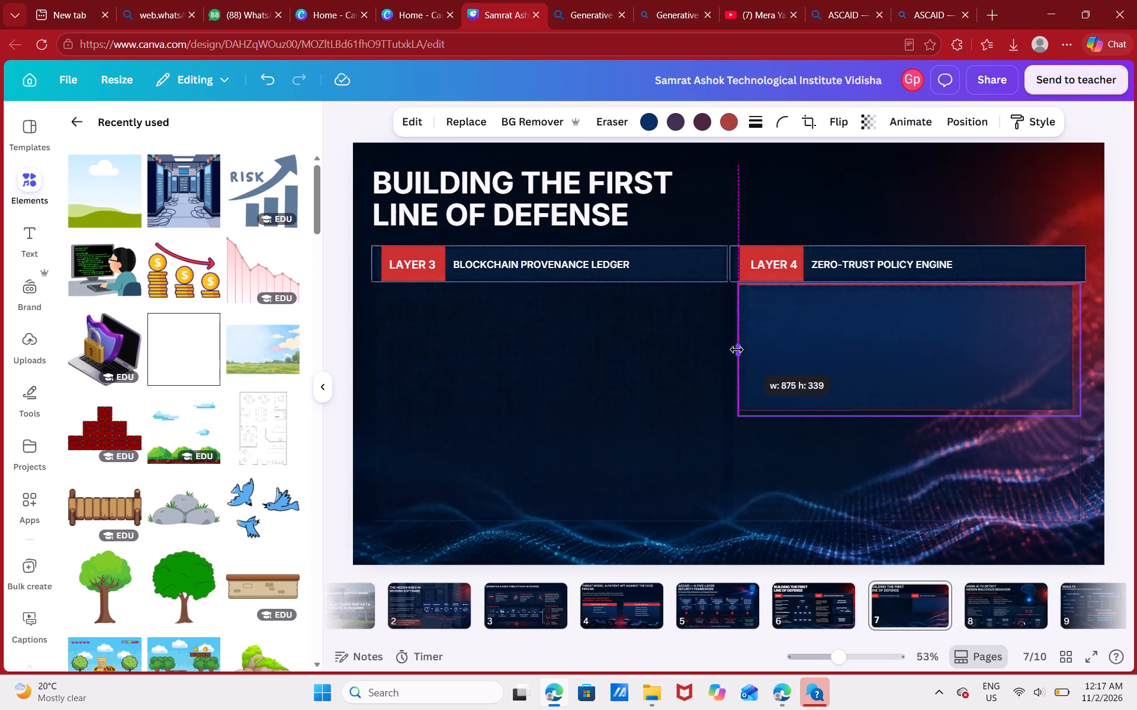
{"action": "left_click_drag", "start_coordinate": [737, 350], "coordinate": [728, 350]}
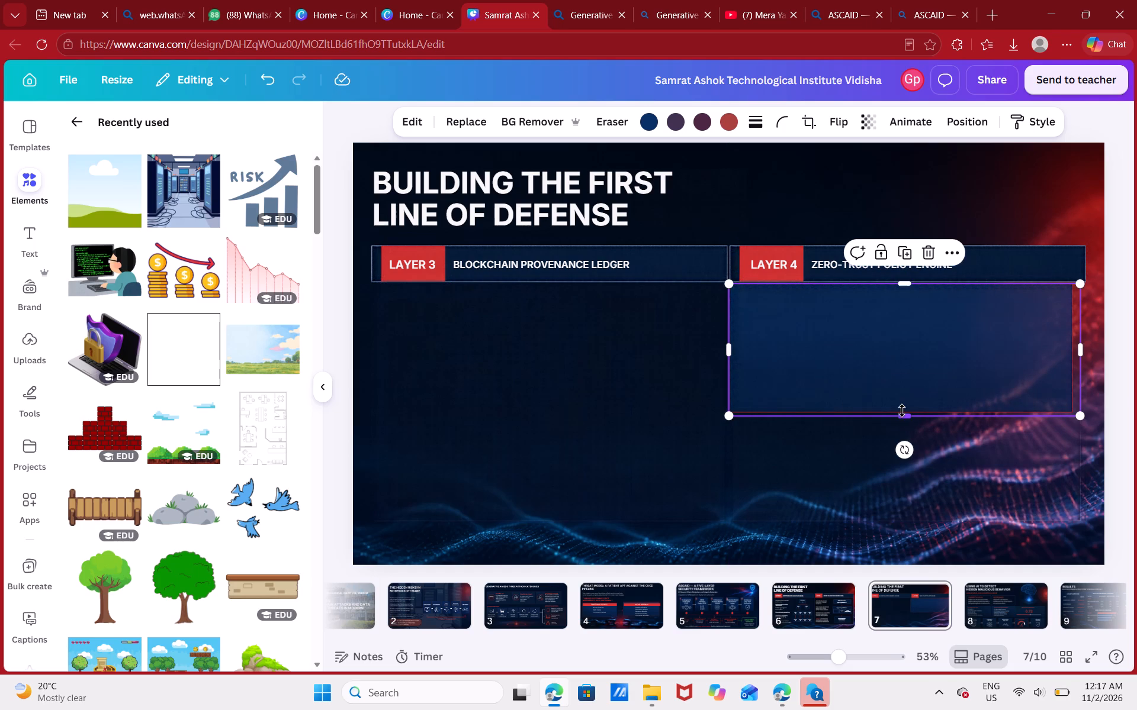
{"action": "left_click", "coordinate": [931, 603]}
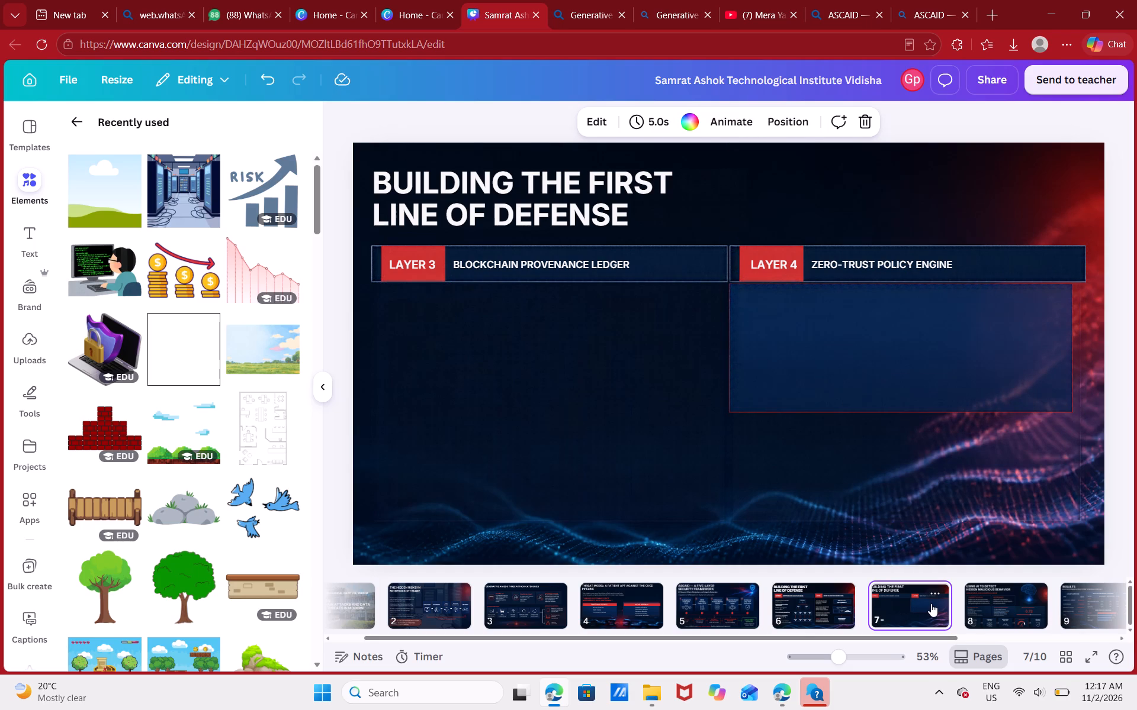
Copy the LAYER 2 panel from slide 6 onto slide 7 and move it up, partly above the slide's top edge.
{"action": "left_click", "coordinate": [798, 606]}
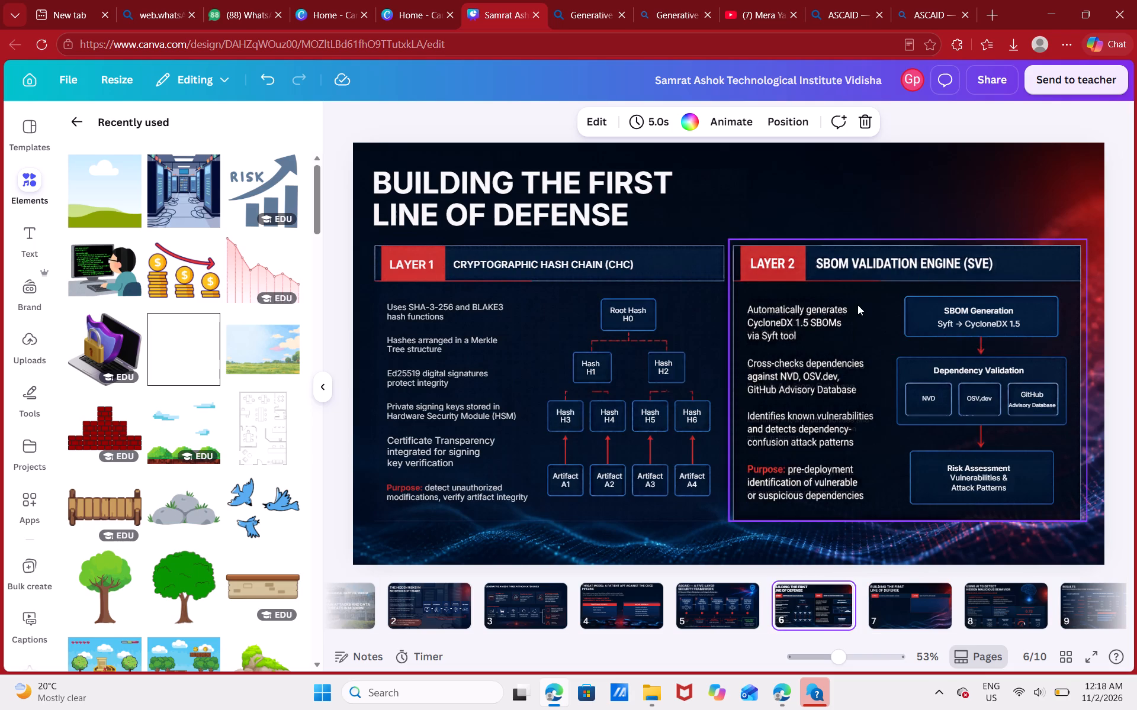
{"action": "left_click", "coordinate": [897, 321]}
{"action": "key", "text": "ctrl+c"}
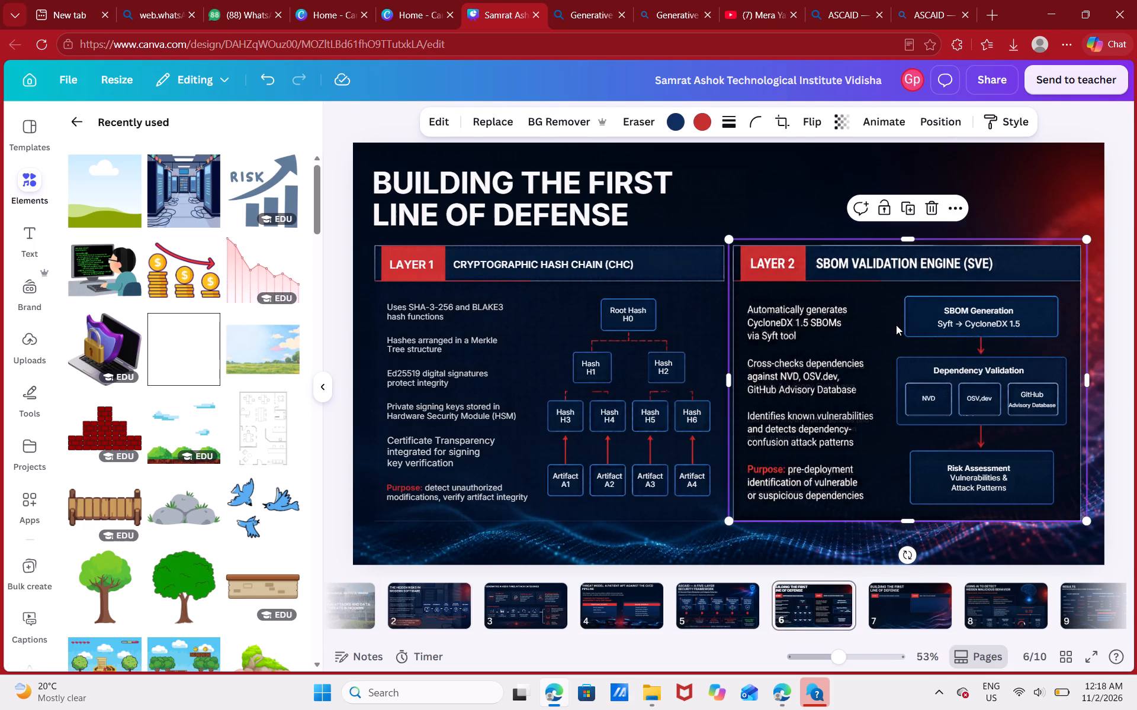
{"action": "left_click", "coordinate": [932, 611]}
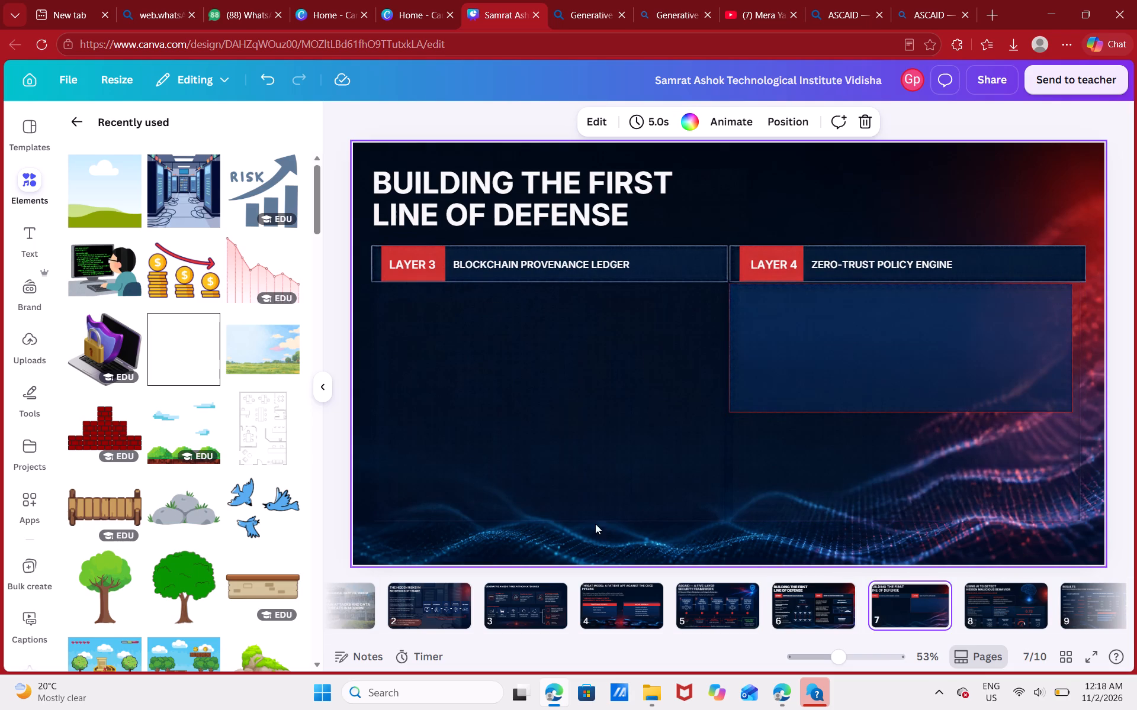
{"action": "key", "text": "ctrl+v"}
{"action": "left_click_drag", "start_coordinate": [1001, 375], "coordinate": [1001, 377]}
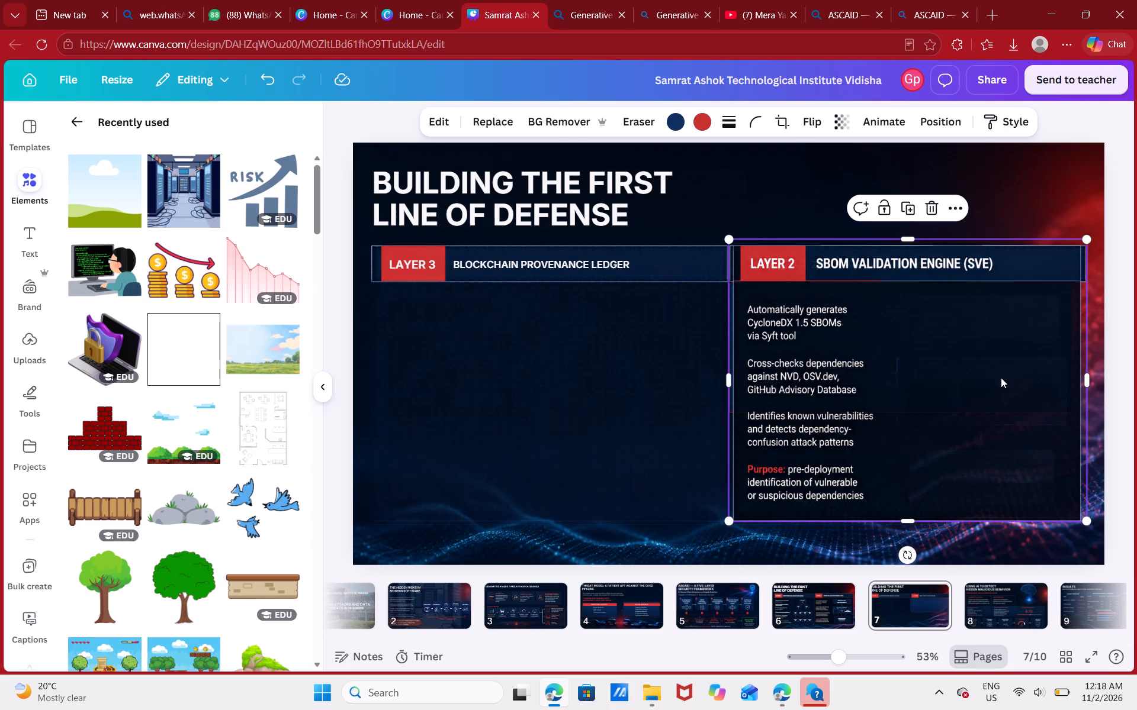
{"action": "left_click_drag", "start_coordinate": [1001, 377], "coordinate": [982, 222]}
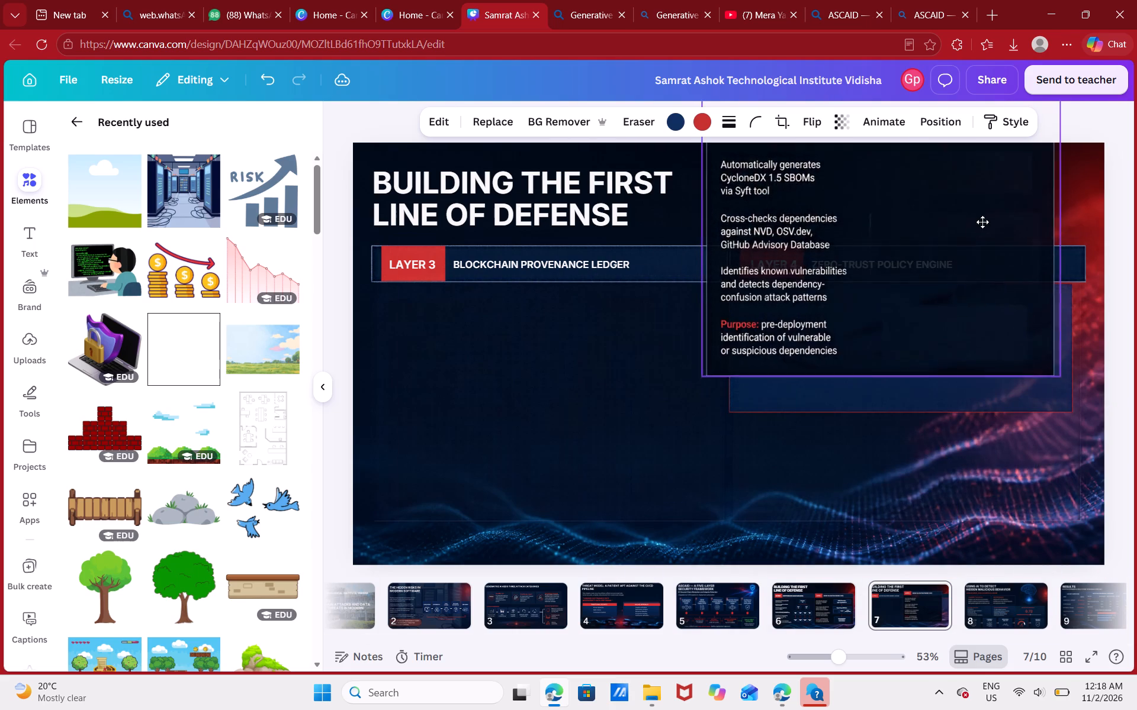
{"action": "left_click_drag", "start_coordinate": [982, 222], "coordinate": [994, 209]}
Extend the blue panel under the LAYER 4 header downward, keeping its top edge at the header.
{"action": "left_click", "coordinate": [952, 410]}
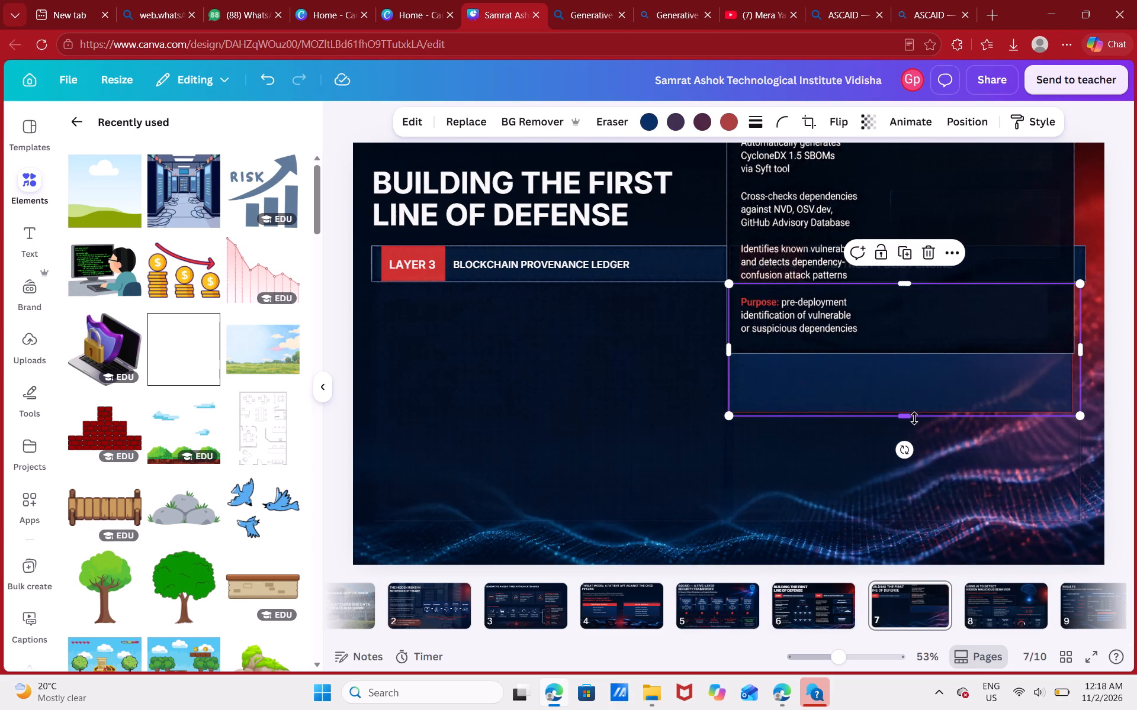
{"action": "left_click_drag", "start_coordinate": [908, 420], "coordinate": [918, 484]}
{"action": "left_click", "coordinate": [634, 421]}
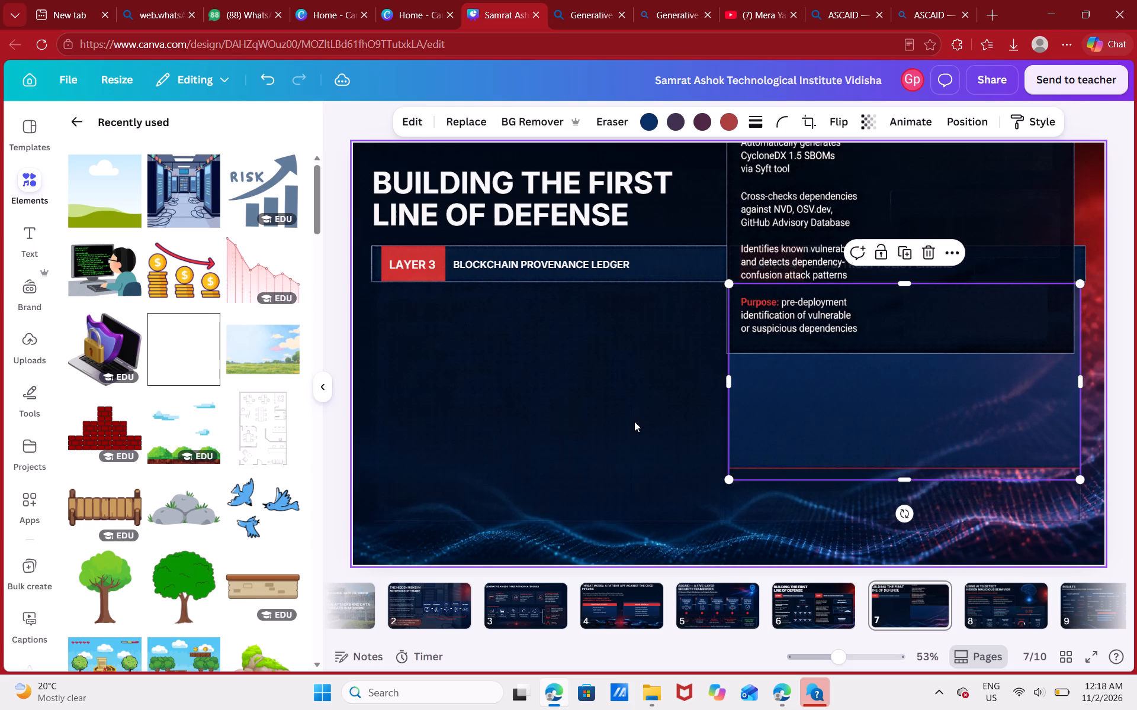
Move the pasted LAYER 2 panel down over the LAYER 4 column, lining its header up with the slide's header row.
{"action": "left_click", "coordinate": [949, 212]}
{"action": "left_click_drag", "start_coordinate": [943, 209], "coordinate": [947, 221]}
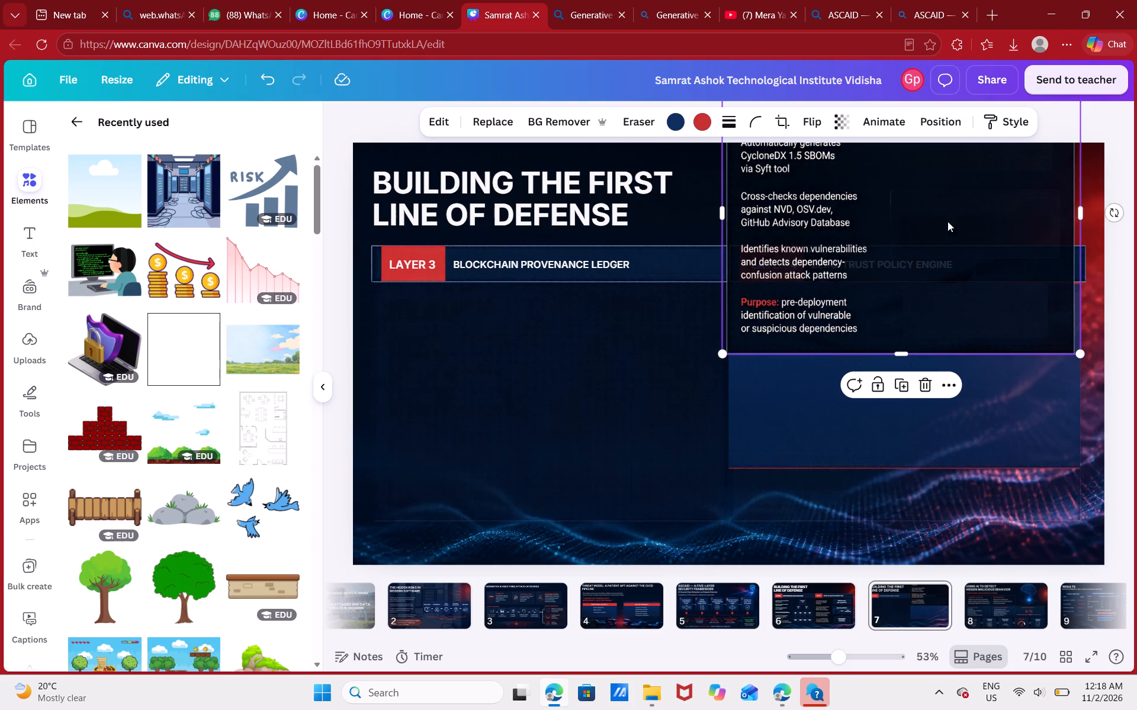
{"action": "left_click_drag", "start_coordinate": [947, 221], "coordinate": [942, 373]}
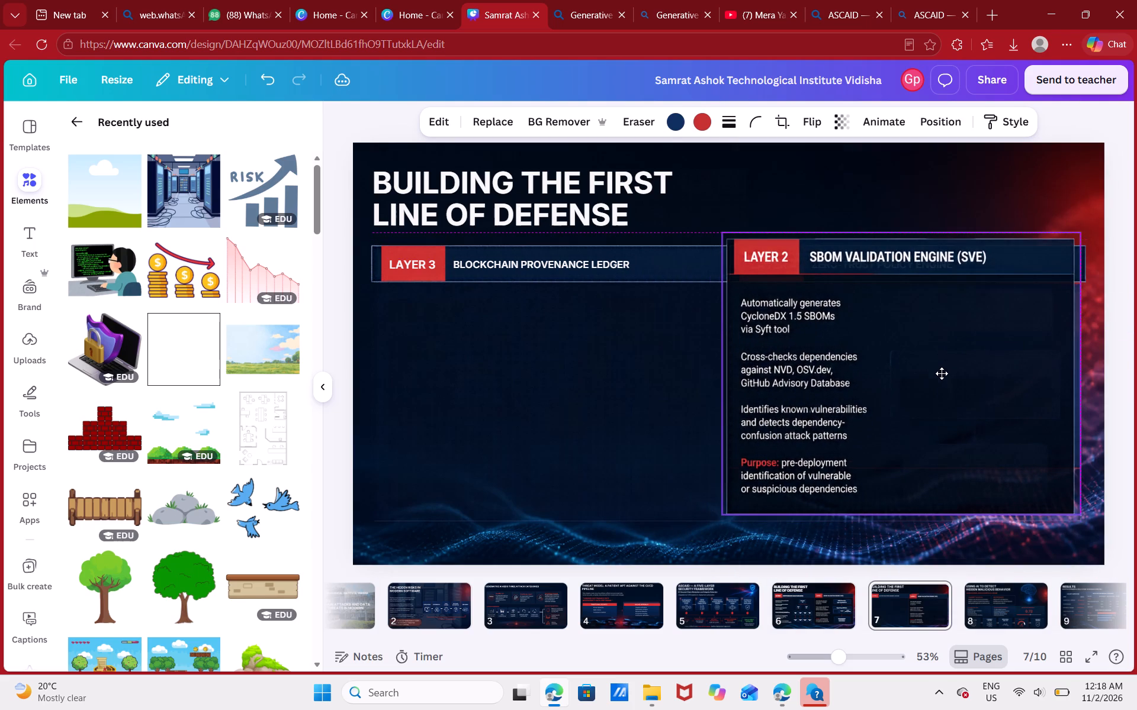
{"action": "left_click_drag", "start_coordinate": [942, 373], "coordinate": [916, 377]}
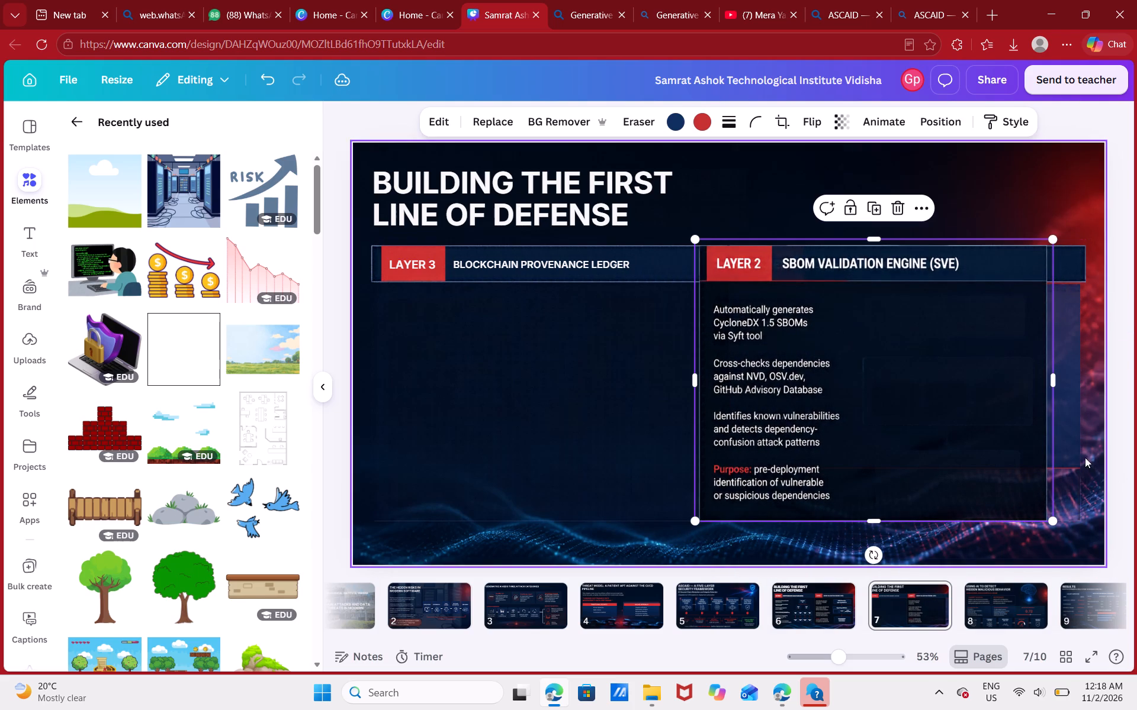
Extend the blue panel under the LAYER 4 header downward to just past the LAYER 2 panel's lower edge.
{"action": "left_click", "coordinate": [1074, 453]}
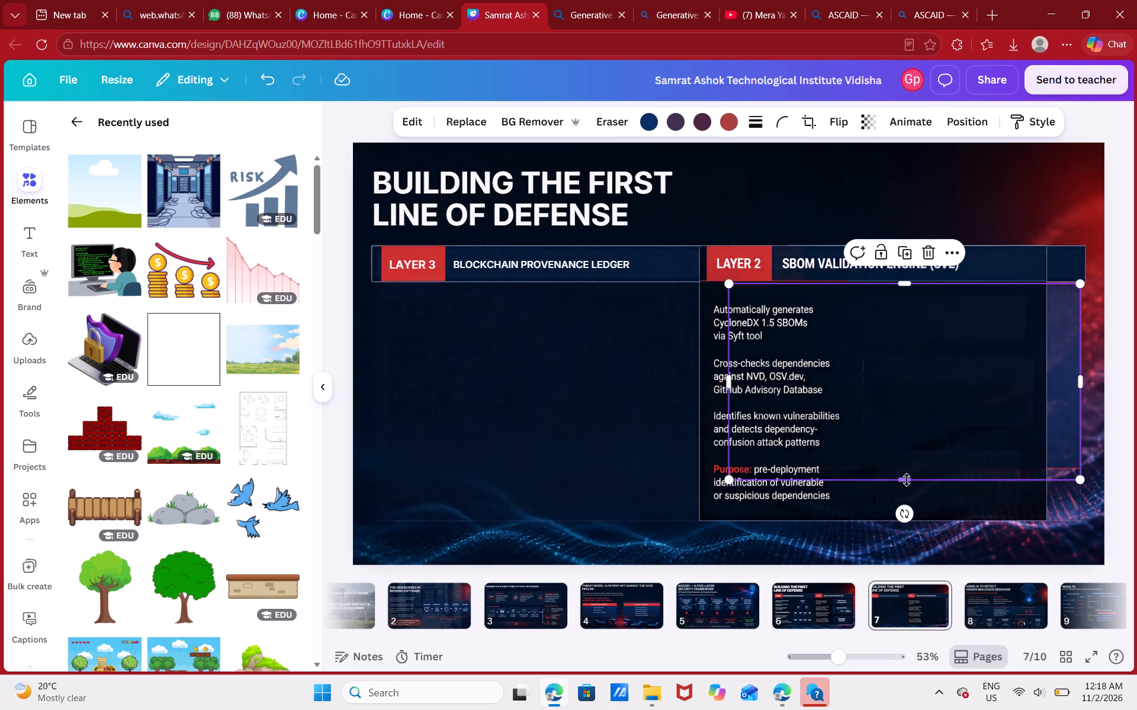
{"action": "left_click_drag", "start_coordinate": [907, 480], "coordinate": [921, 522]}
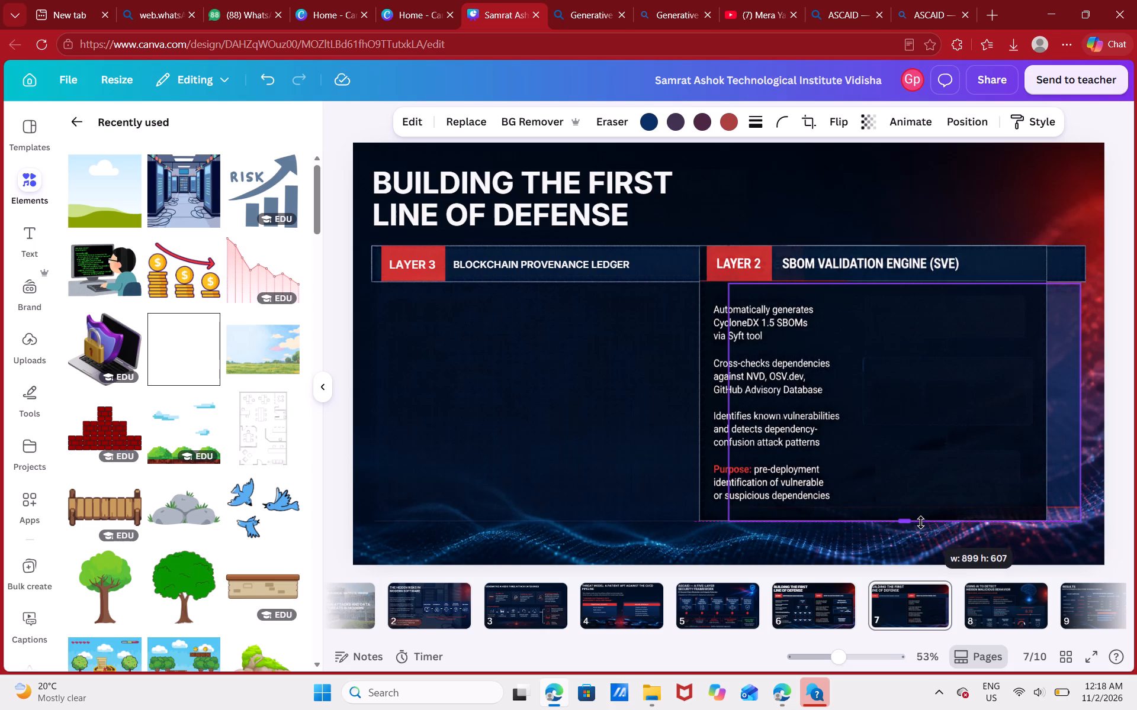
{"action": "left_click_drag", "start_coordinate": [921, 522], "coordinate": [927, 535]}
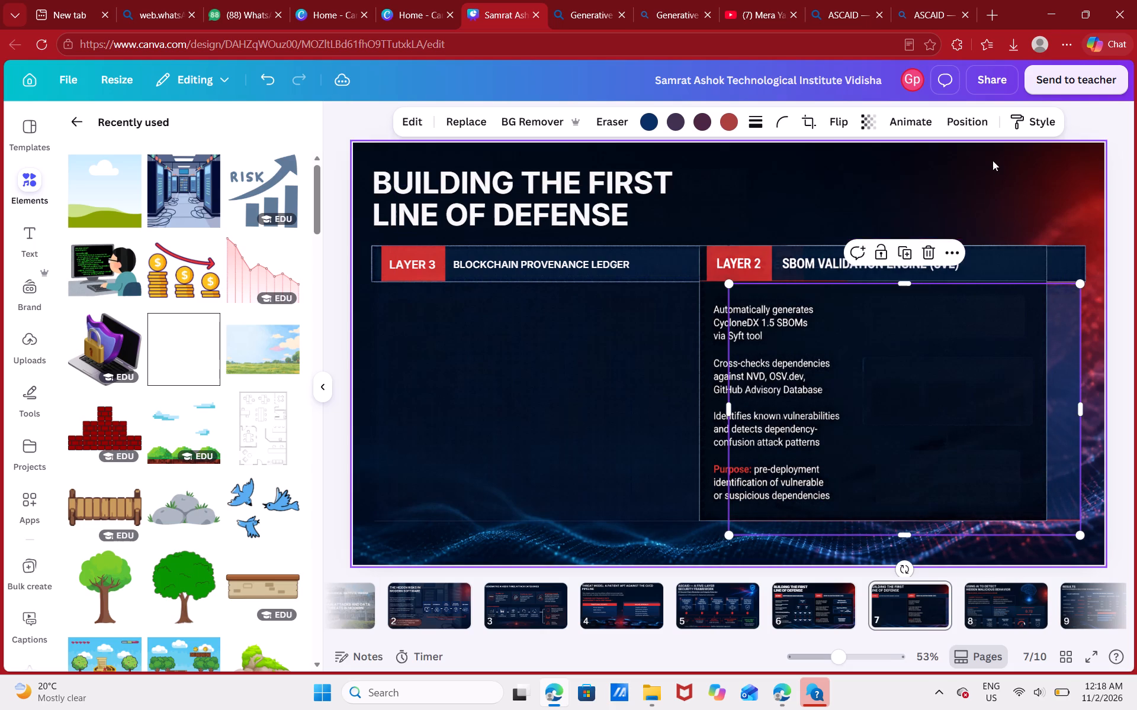
Delete the pasted LAYER 2 panel from slide 7.
{"action": "left_click", "coordinate": [1001, 195]}
{"action": "left_click", "coordinate": [998, 390]}
{"action": "key", "text": "BackSpace"}
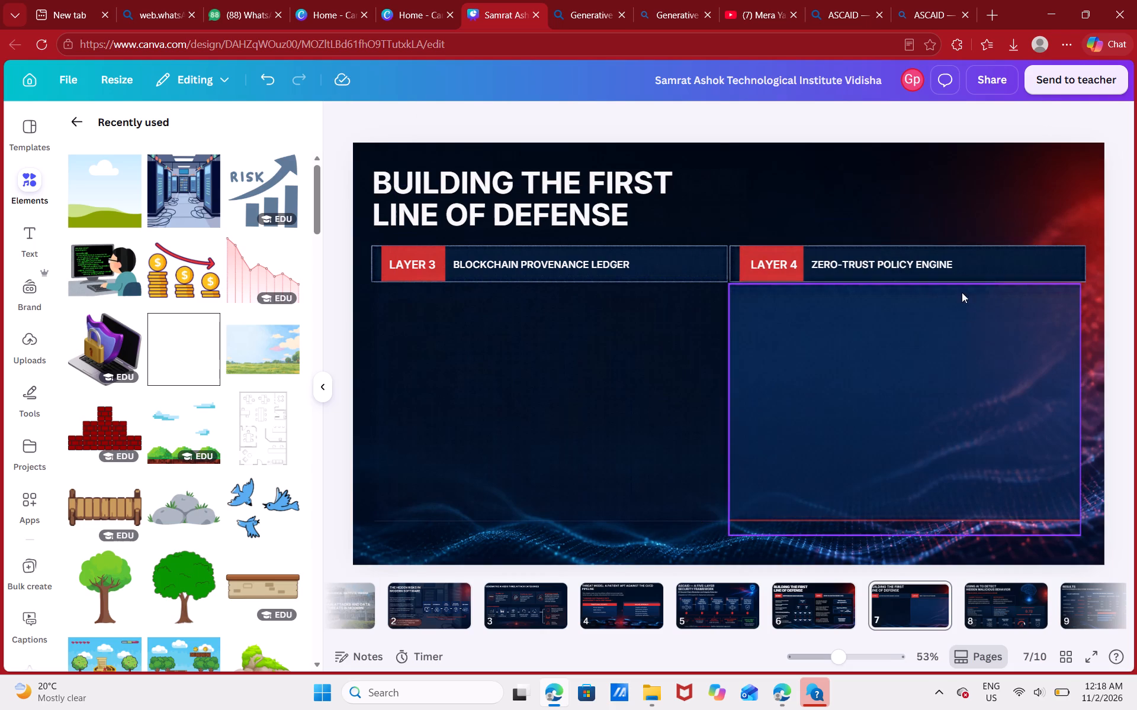
Shift the blue panel slightly down and right, leaving a small gap below the LAYER 4 header and aligning their right edges.
{"action": "left_click_drag", "start_coordinate": [1059, 406], "coordinate": [1058, 413]}
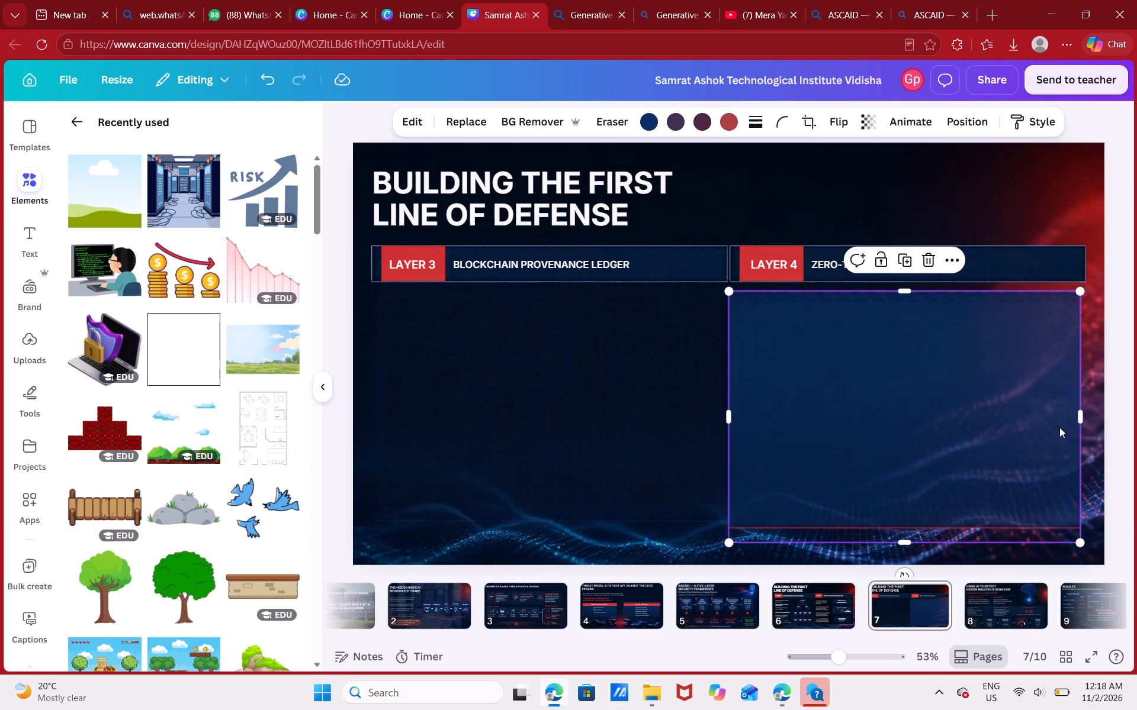
{"action": "key", "text": "Right"}
{"action": "key", "text": "Right"}
{"action": "key", "text": "Right"}
{"action": "key", "text": "Right"}
{"action": "key", "text": "Right"}
{"action": "key", "text": "Right"}
{"action": "key", "text": "Right"}
{"action": "key", "text": "Right"}
{"action": "key", "text": "Right"}
{"action": "key", "text": "Right"}
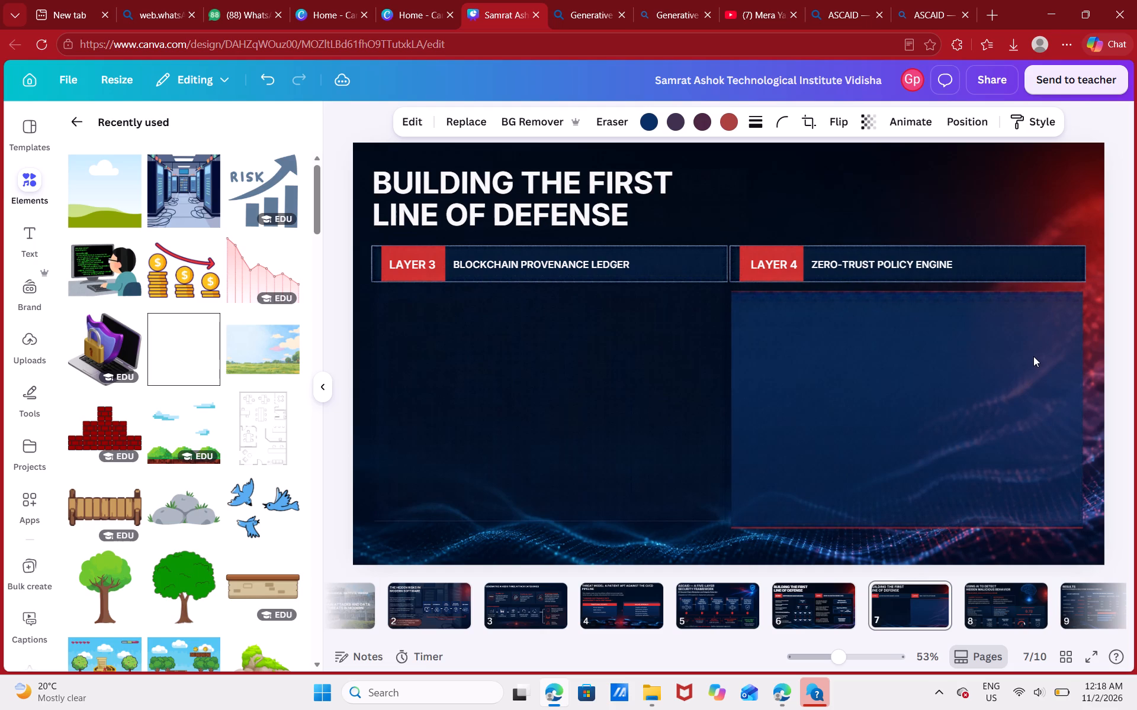
{"action": "key", "text": "Right"}
{"action": "key", "text": "Right"}
{"action": "key", "text": "Right"}
{"action": "key", "text": "Right"}
{"action": "key", "text": "Right"}
{"action": "key", "text": "Right"}
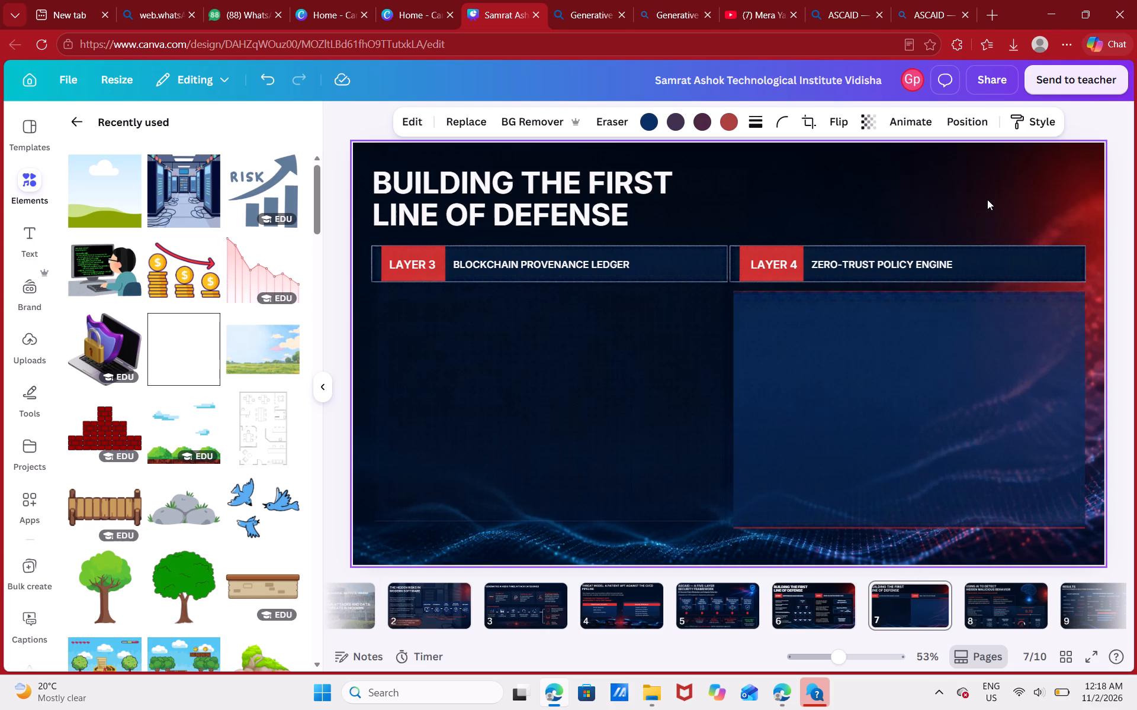
{"action": "left_click_drag", "start_coordinate": [488, 433], "coordinate": [493, 432]}
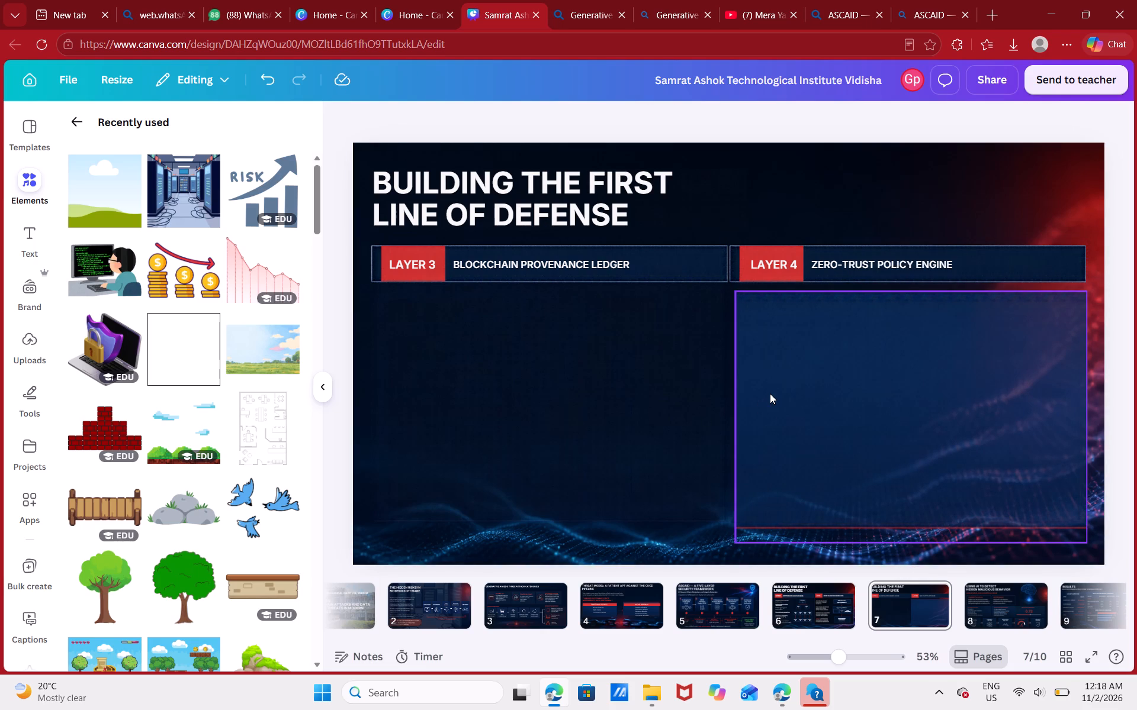
Duplicate the blue panel and place the copy under the LAYER 3 header, level with the original.
{"action": "left_click", "coordinate": [770, 393]}
{"action": "key", "text": "ctrl+c"}
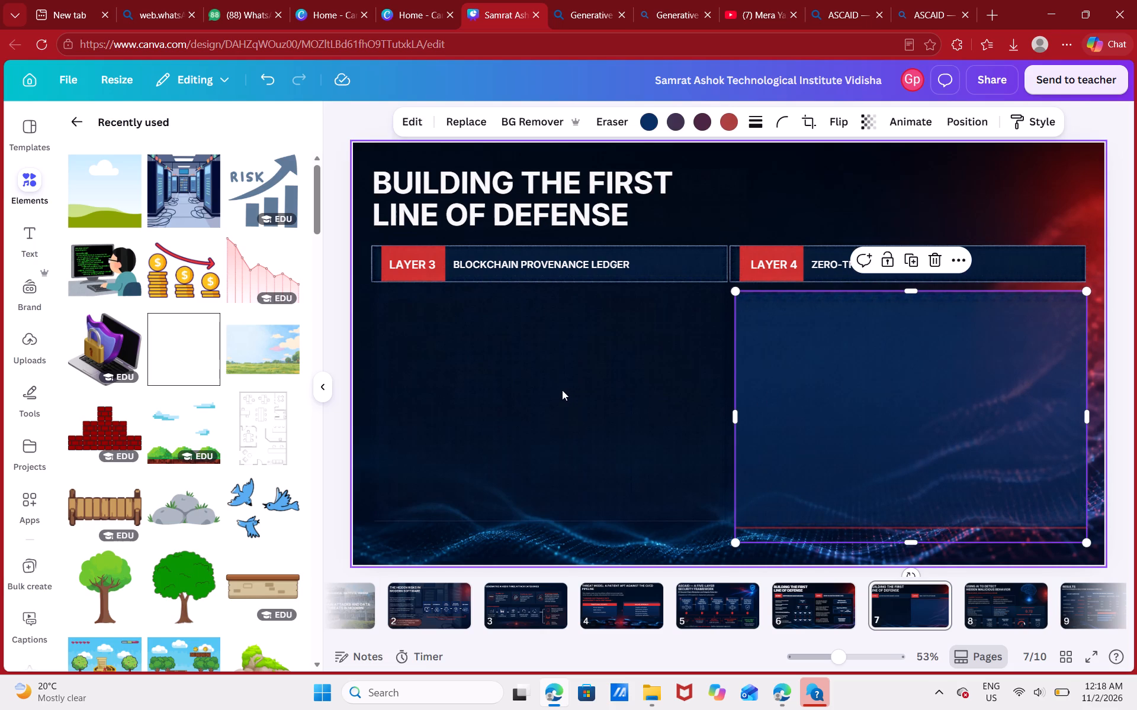
{"action": "key", "text": "ctrl+v"}
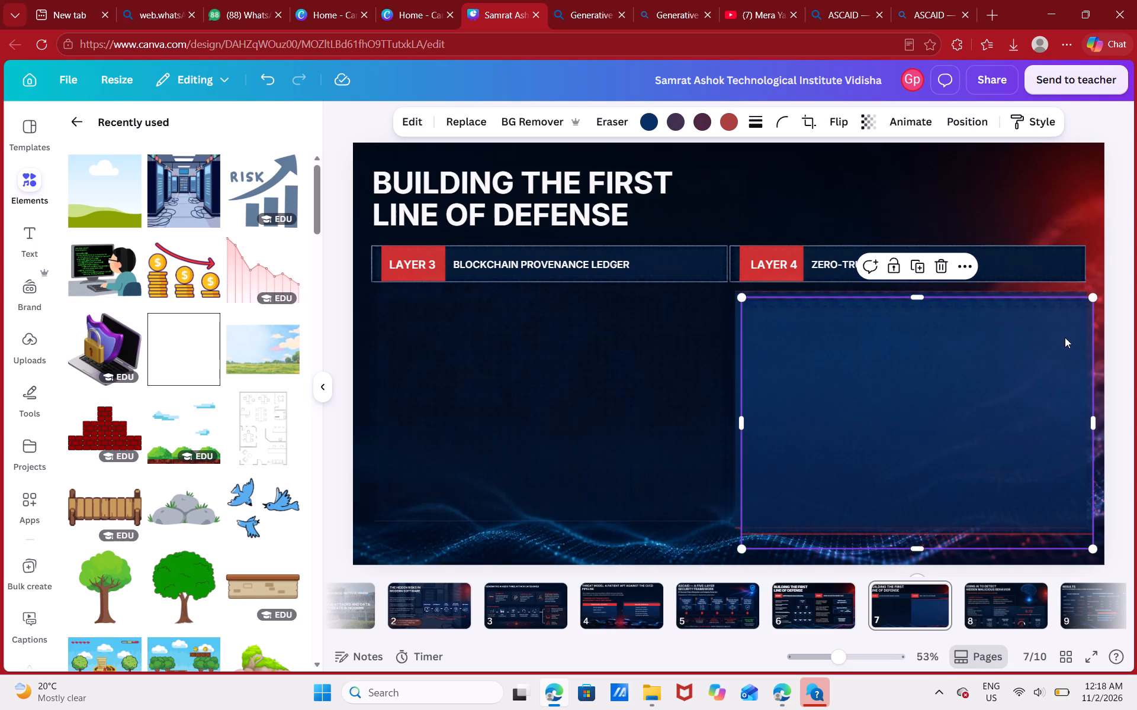
{"action": "left_click_drag", "start_coordinate": [1046, 393], "coordinate": [685, 384]}
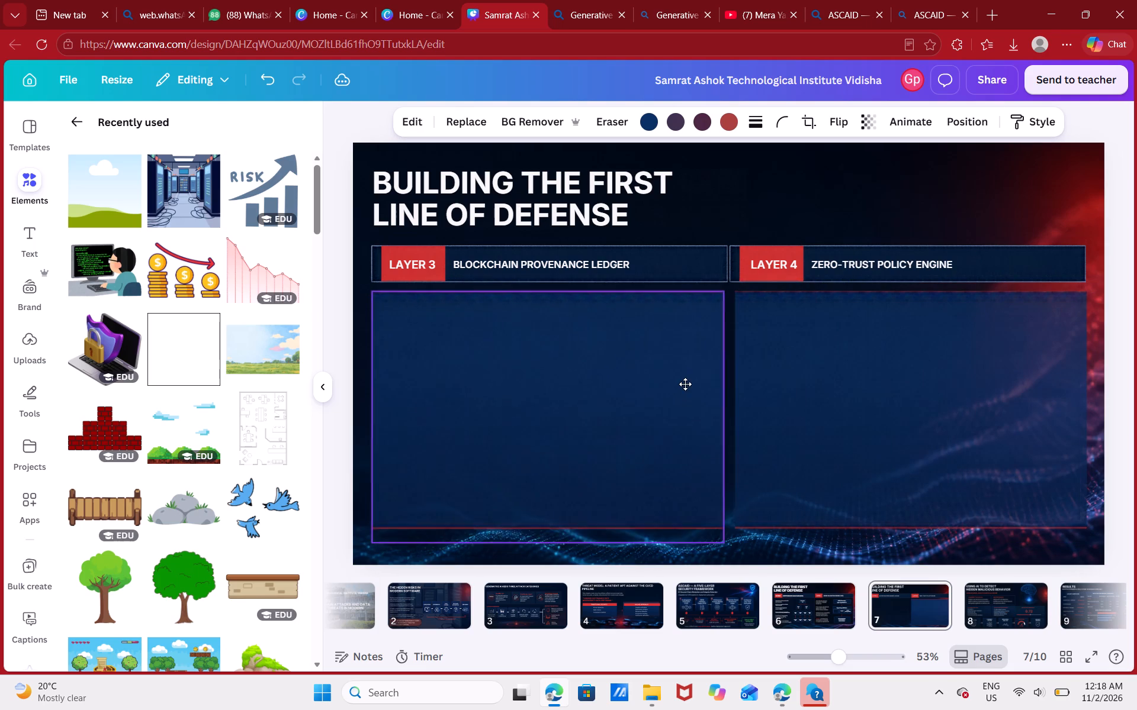
{"action": "left_click_drag", "start_coordinate": [685, 384], "coordinate": [676, 387]}
{"action": "left_click", "coordinate": [956, 202]}
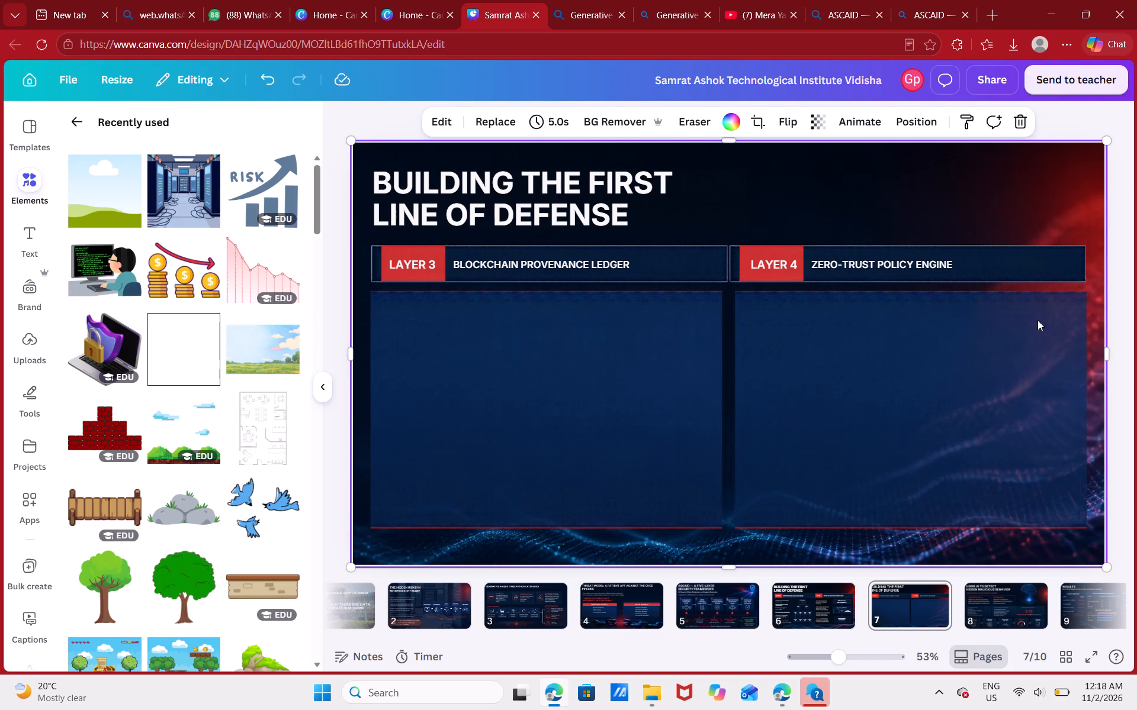
{"action": "left_click", "coordinate": [994, 182]}
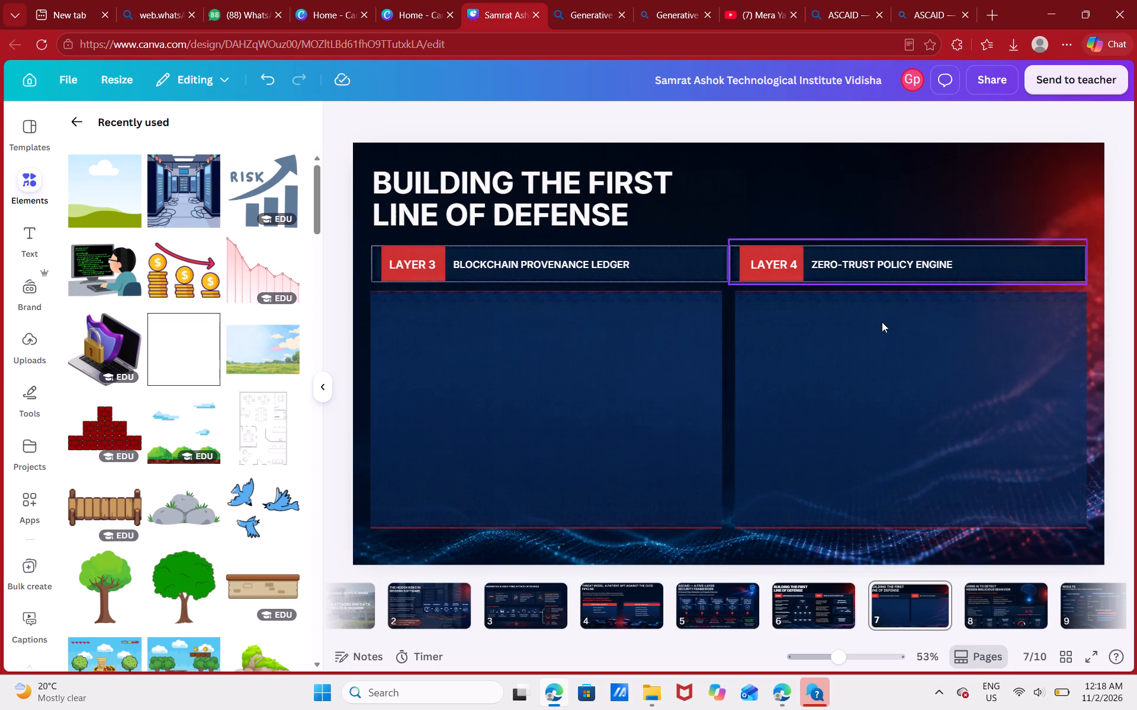
Compare slide 7's two-column layout with slide 6.
{"action": "left_click", "coordinate": [829, 610]}
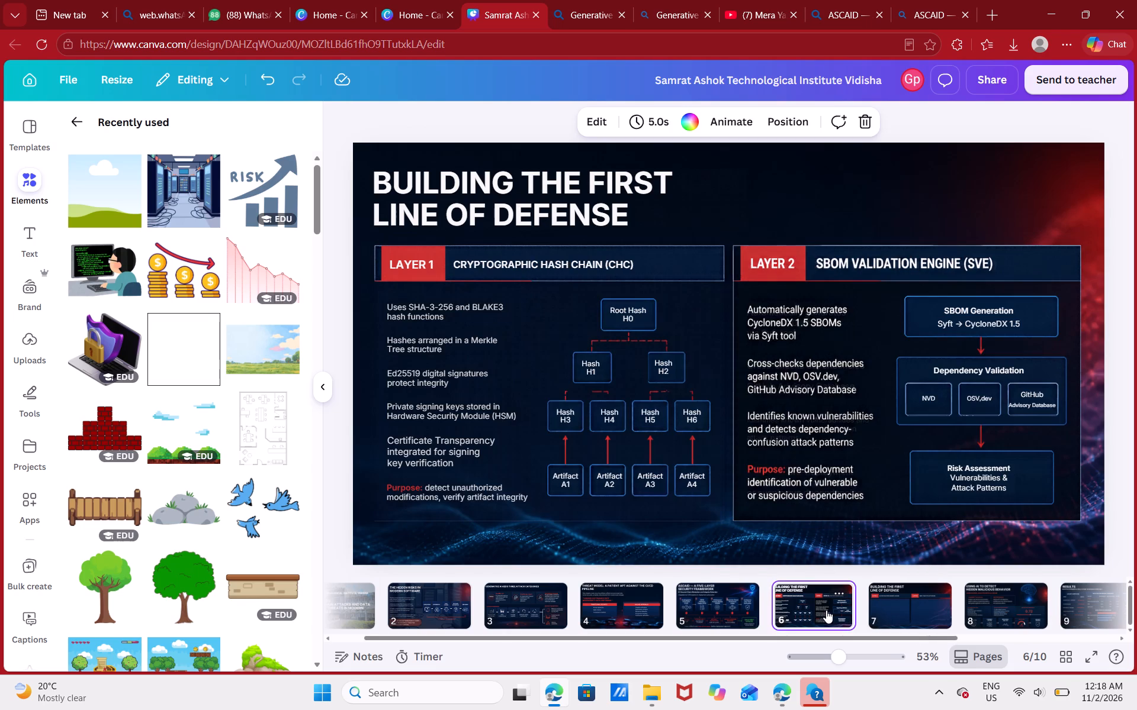
{"action": "left_click", "coordinate": [918, 610]}
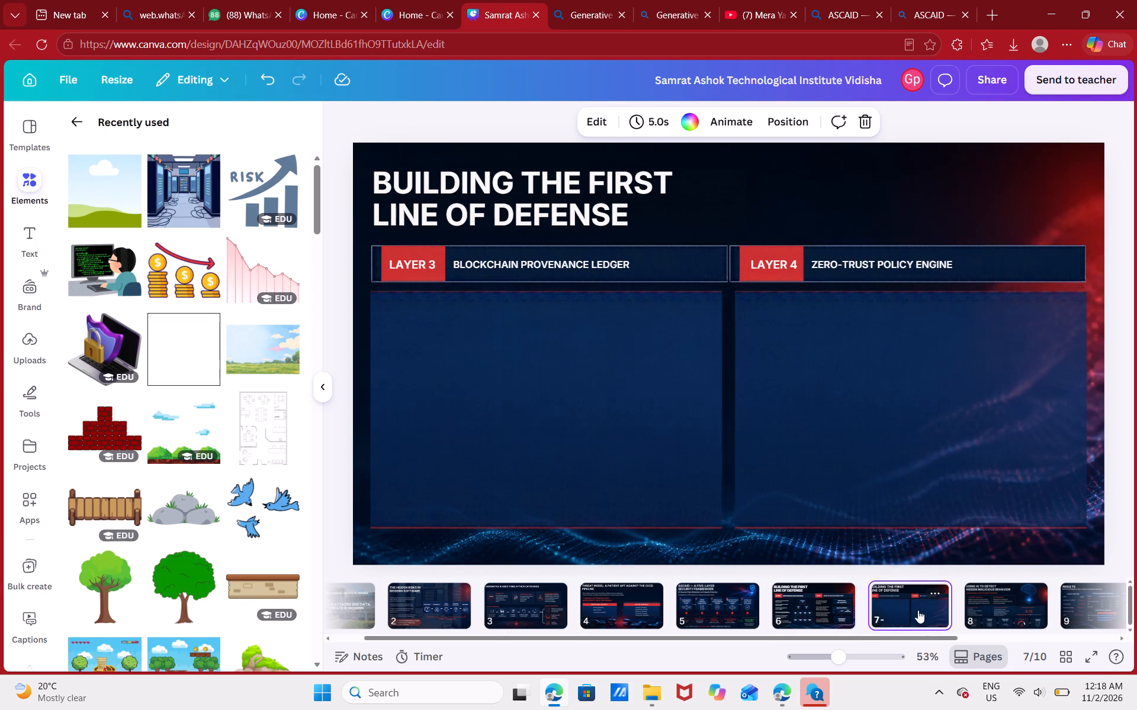
{"action": "left_click", "coordinate": [827, 616]}
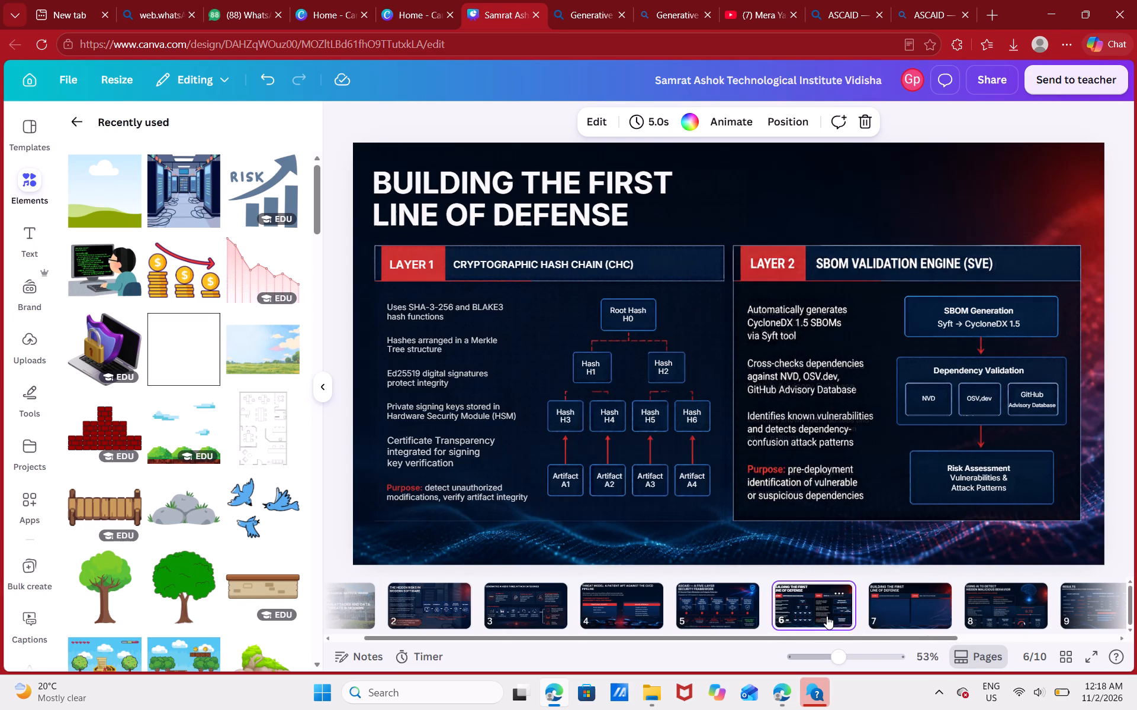
{"action": "left_click", "coordinate": [911, 600]}
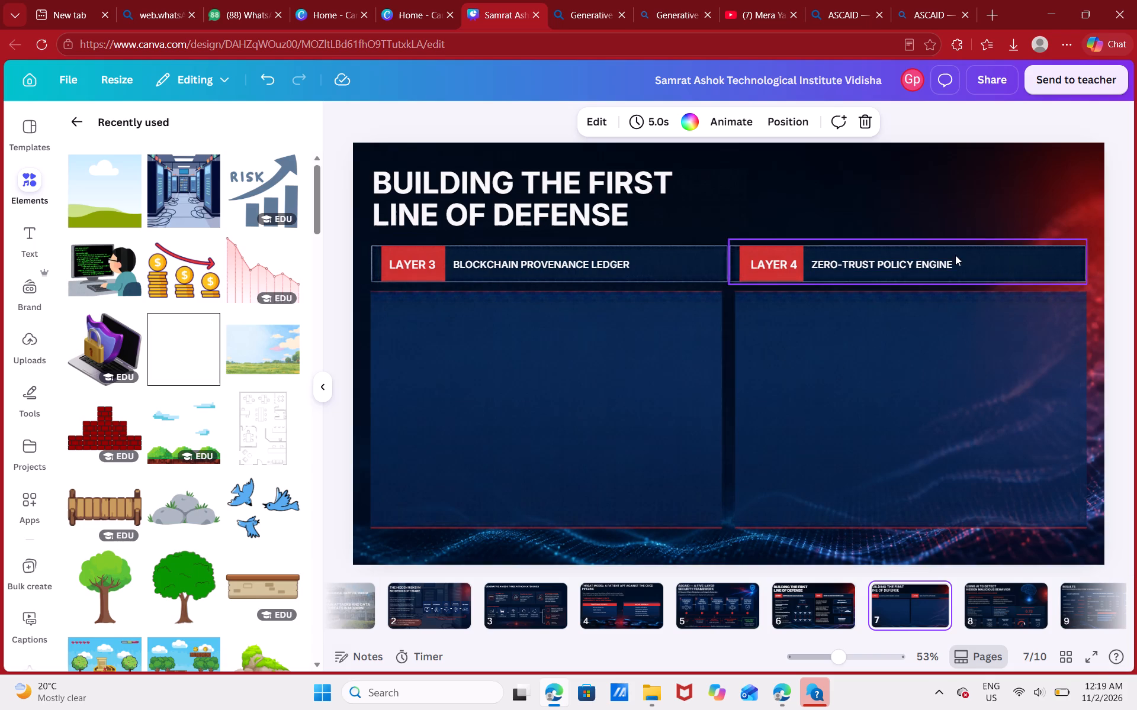
Look through the recent designs on the Canva home page and return to slide 7 of the Samrat Ashok presentation.
{"action": "key", "text": "alt+Tab"}
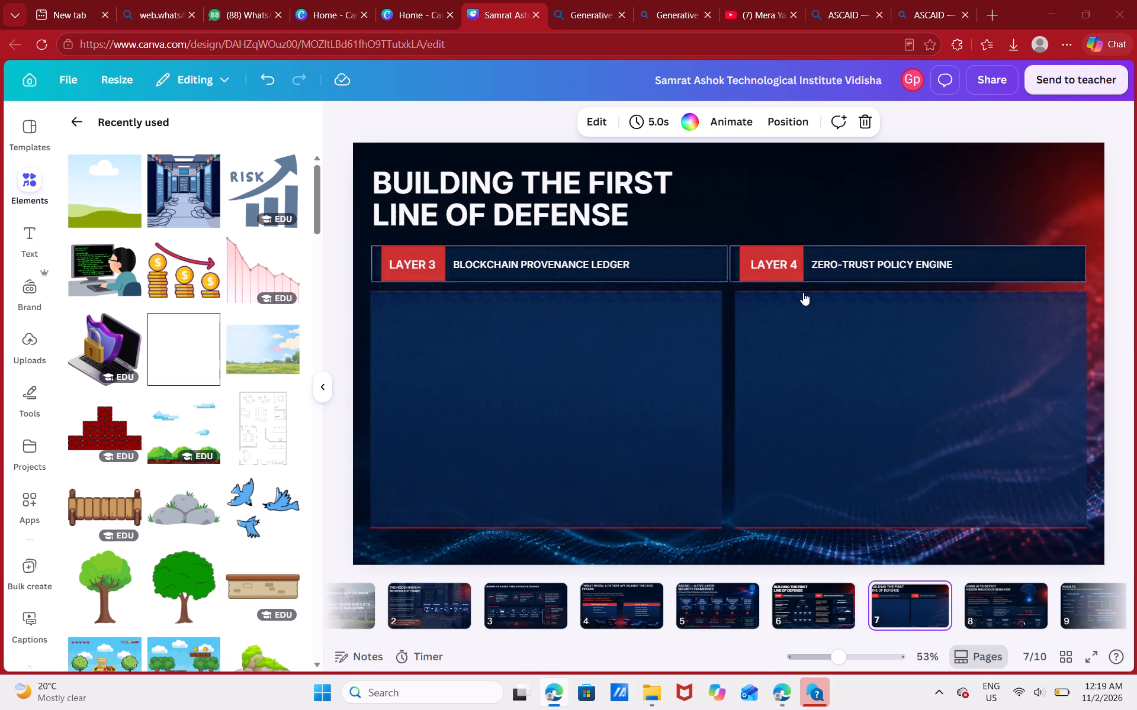
{"action": "key", "text": "alt+Tab"}
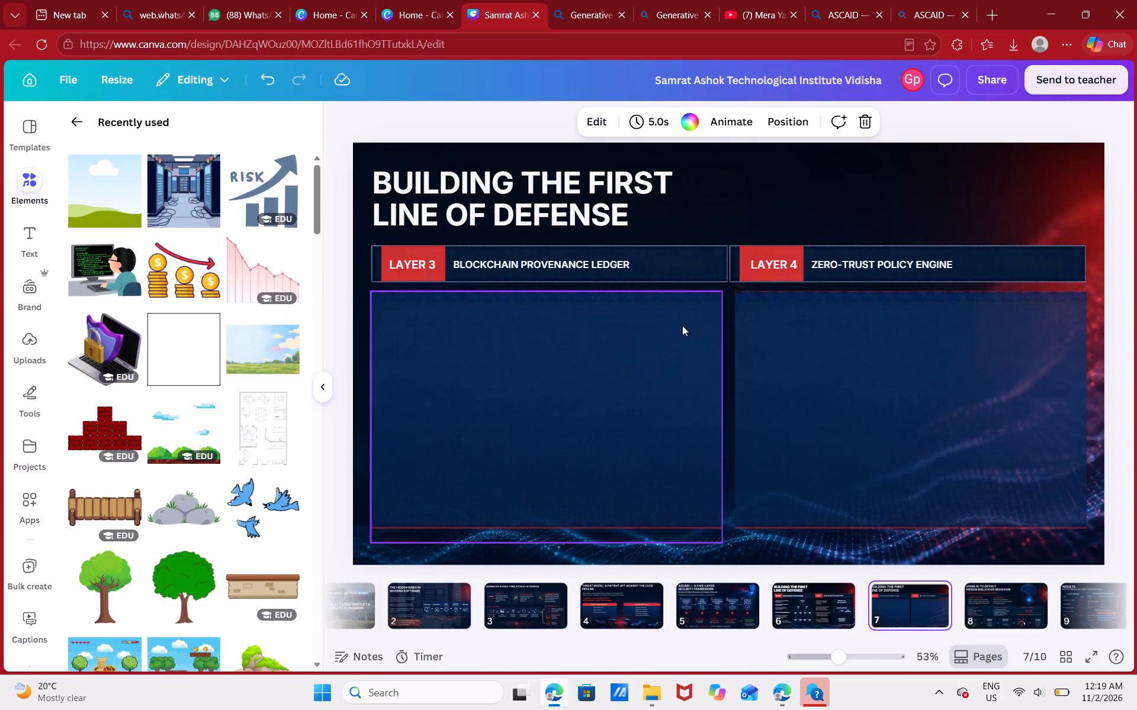
{"action": "key", "text": "alt+Tab"}
{"action": "scroll", "coordinate": [528, 464], "scroll_direction": "down", "scroll_amount": 2}
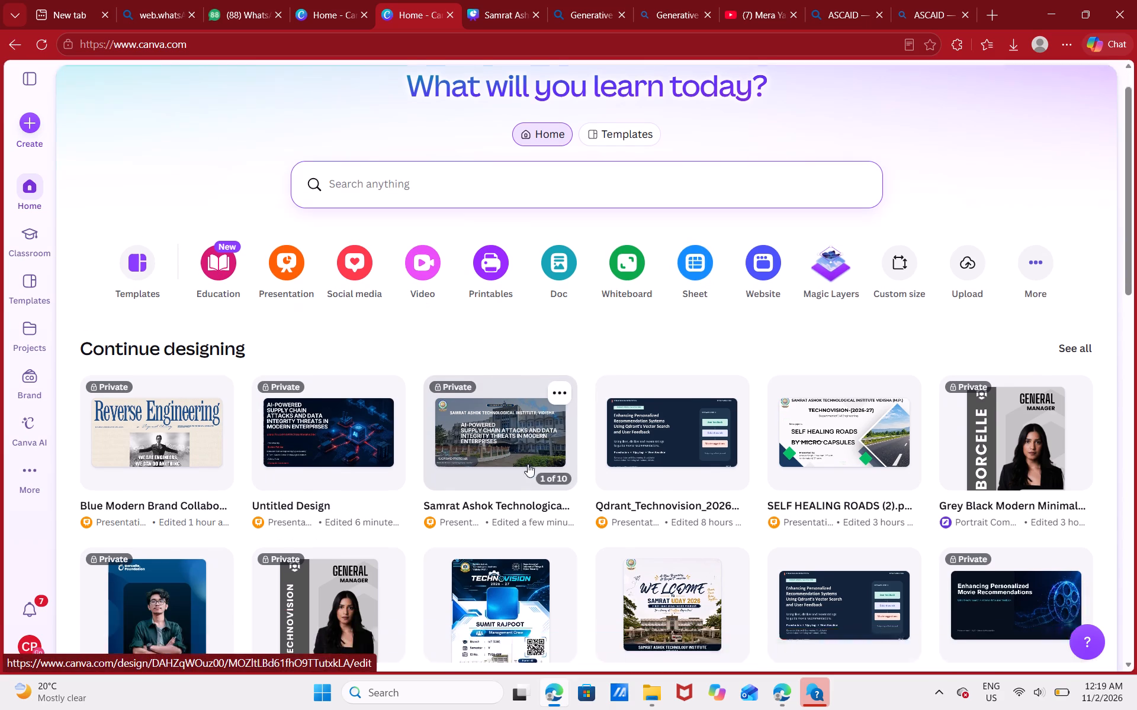
{"action": "scroll", "coordinate": [528, 463], "scroll_direction": "down", "scroll_amount": 4}
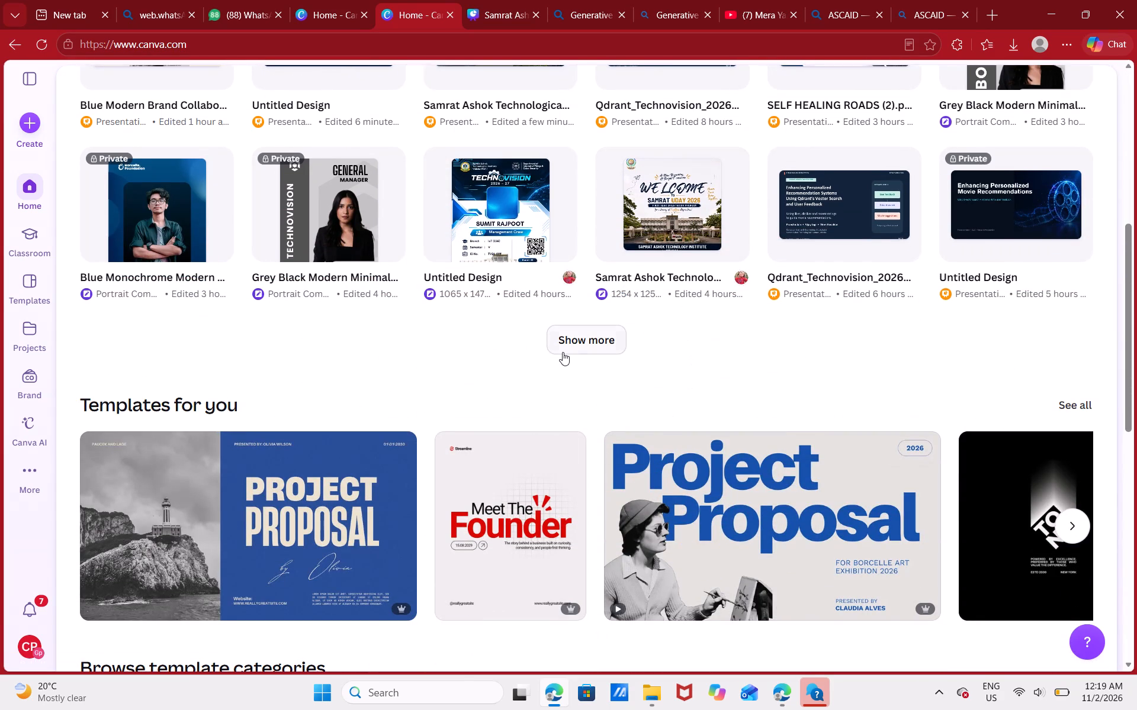
{"action": "left_click", "coordinate": [563, 352]}
{"action": "left_click", "coordinate": [596, 337]}
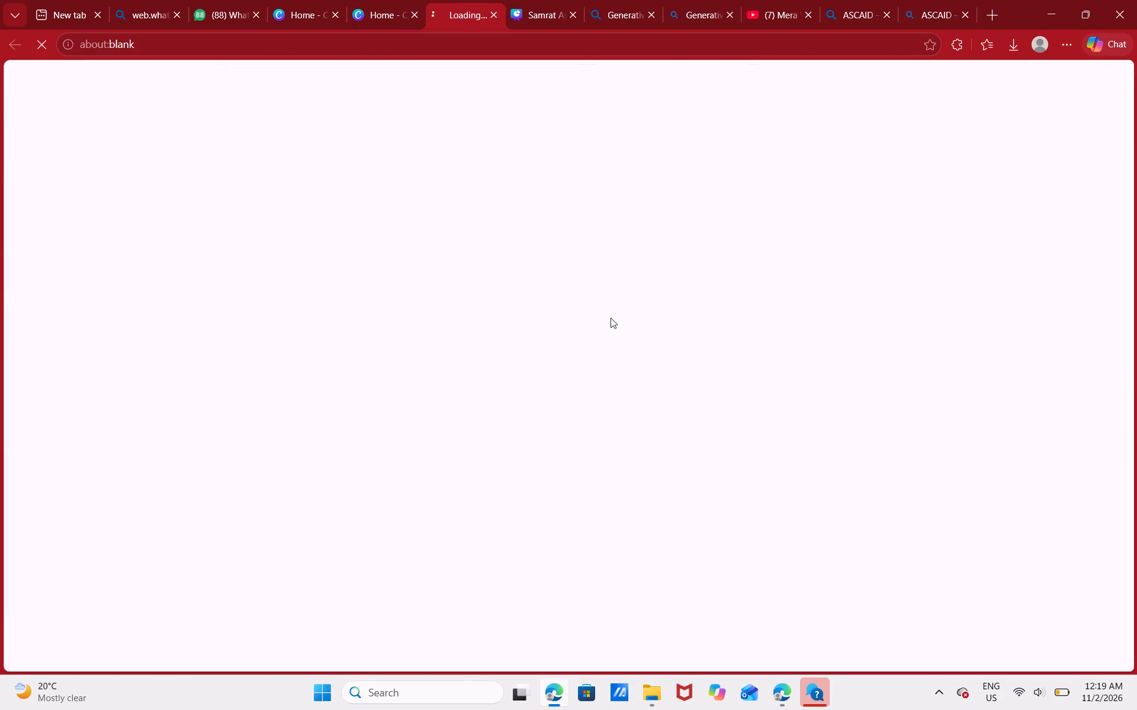
{"action": "left_click", "coordinate": [490, 8]}
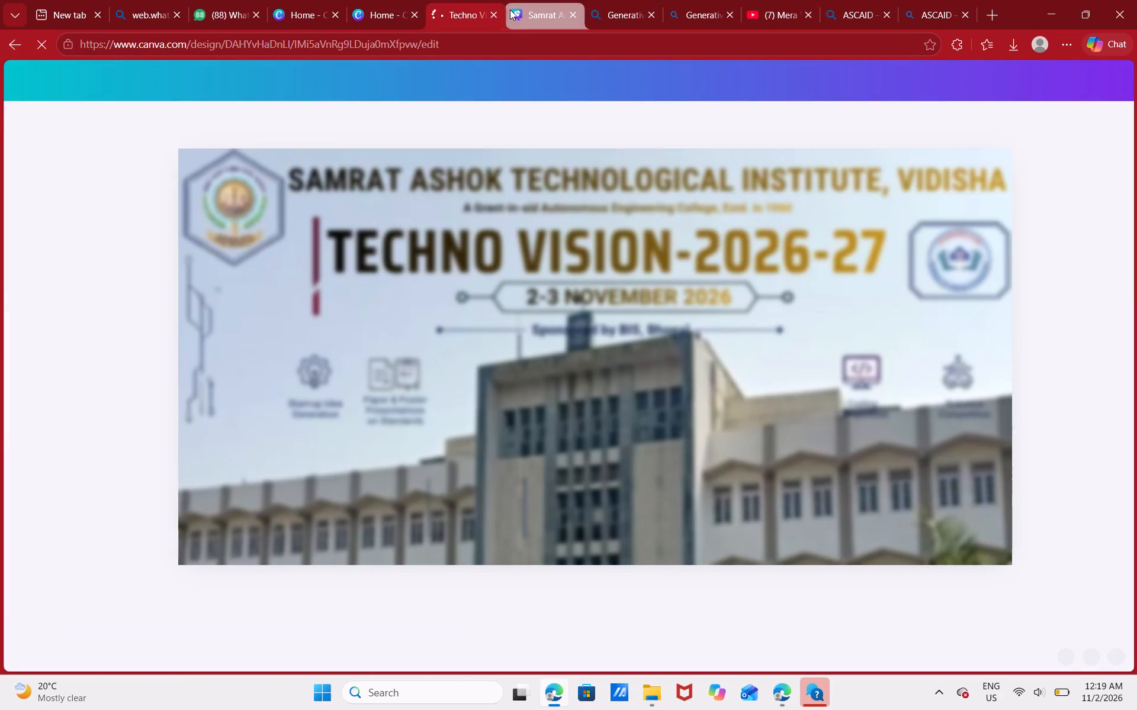
{"action": "left_click", "coordinate": [492, 14]}
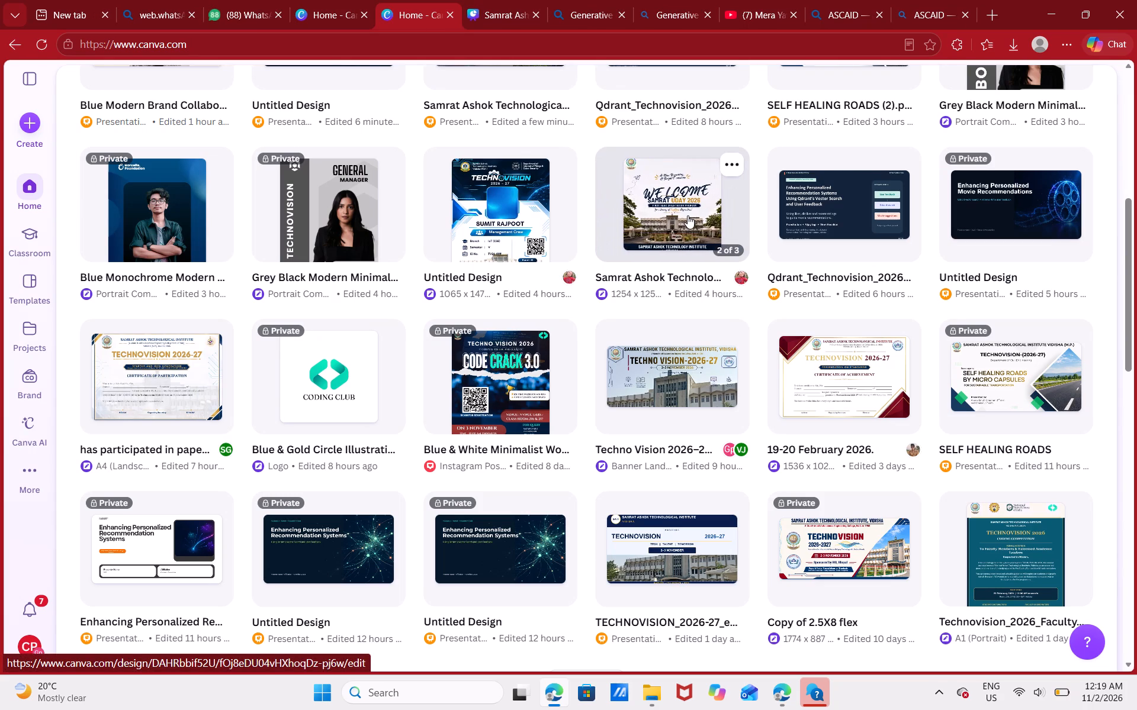
{"action": "scroll", "coordinate": [689, 215], "scroll_direction": "down", "scroll_amount": 4}
{"action": "scroll", "coordinate": [628, 202], "scroll_direction": "down", "scroll_amount": 7}
{"action": "scroll", "coordinate": [628, 202], "scroll_direction": "up", "scroll_amount": 2}
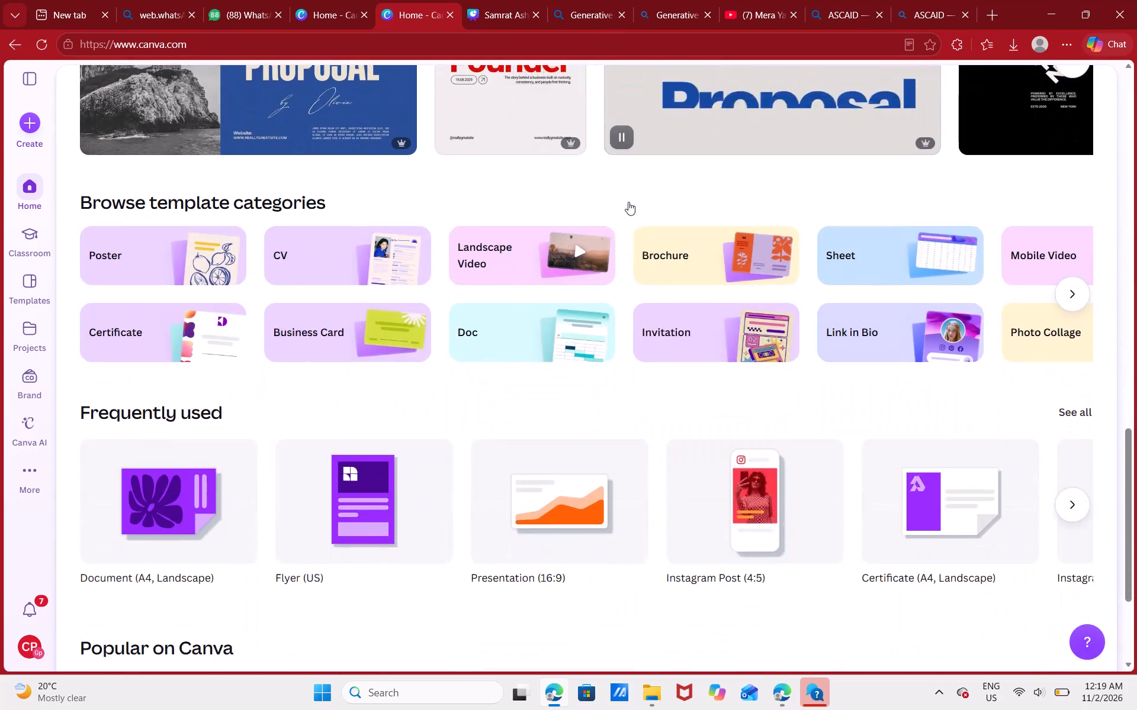
{"action": "scroll", "coordinate": [628, 202], "scroll_direction": "up", "scroll_amount": 15}
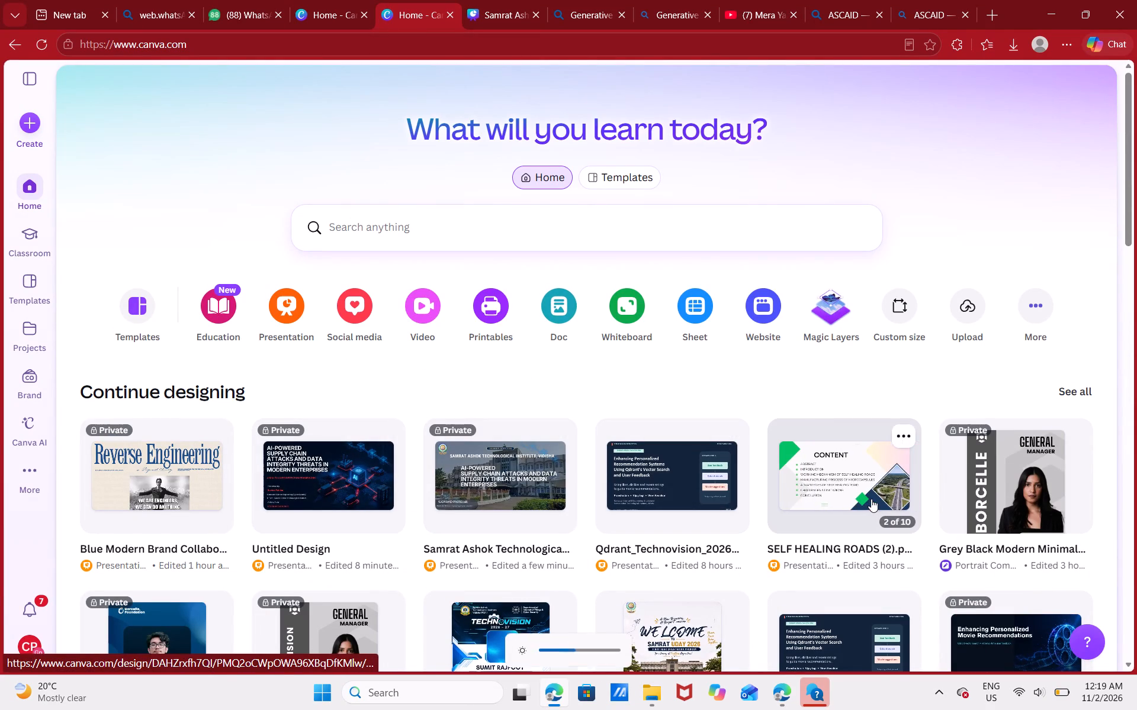
{"action": "left_click", "coordinate": [523, 0]}
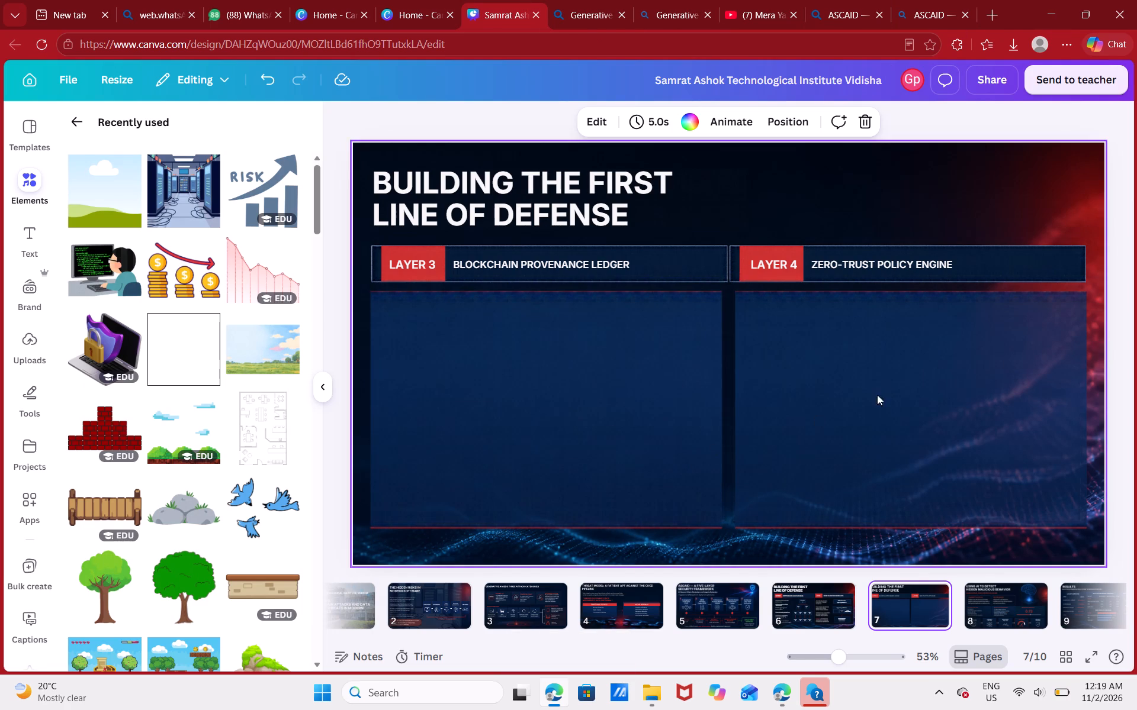
Copy the "Uses SHA-3-256 and BLAKE3 hash functions" text from slide 6 onto the top of slide 7's LAYER 3 panel.
{"action": "left_click", "coordinate": [826, 611]}
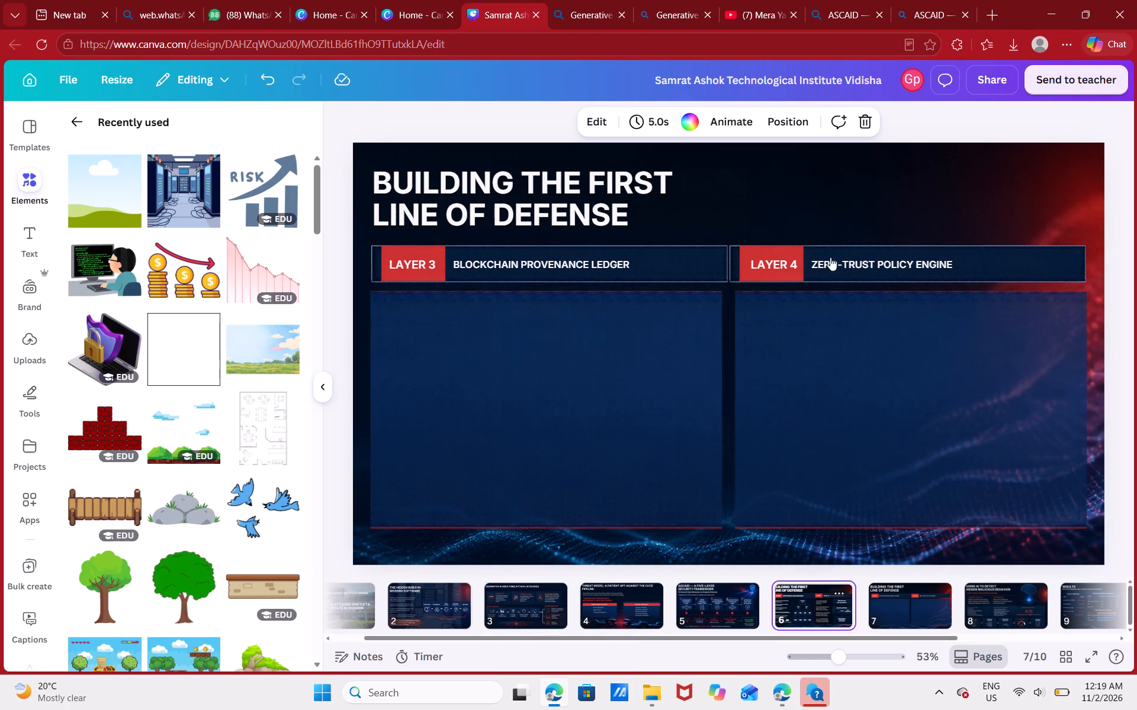
{"action": "left_click", "coordinate": [433, 315]}
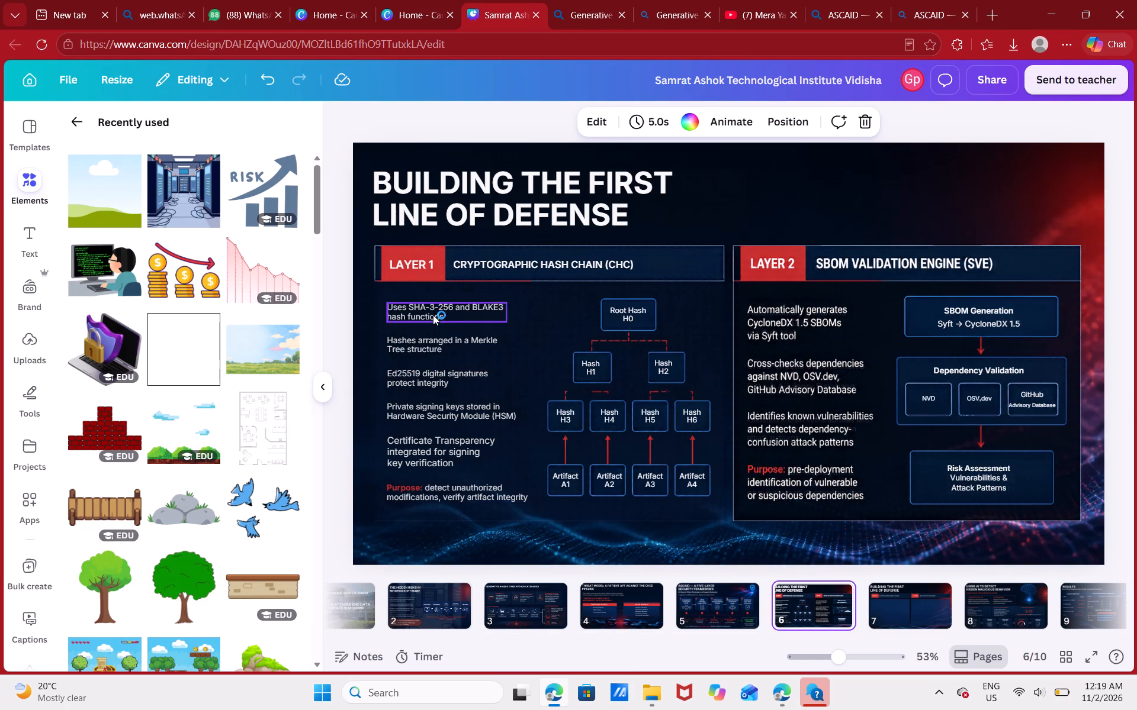
{"action": "key", "text": "ctrl+c"}
{"action": "left_click", "coordinate": [905, 600]}
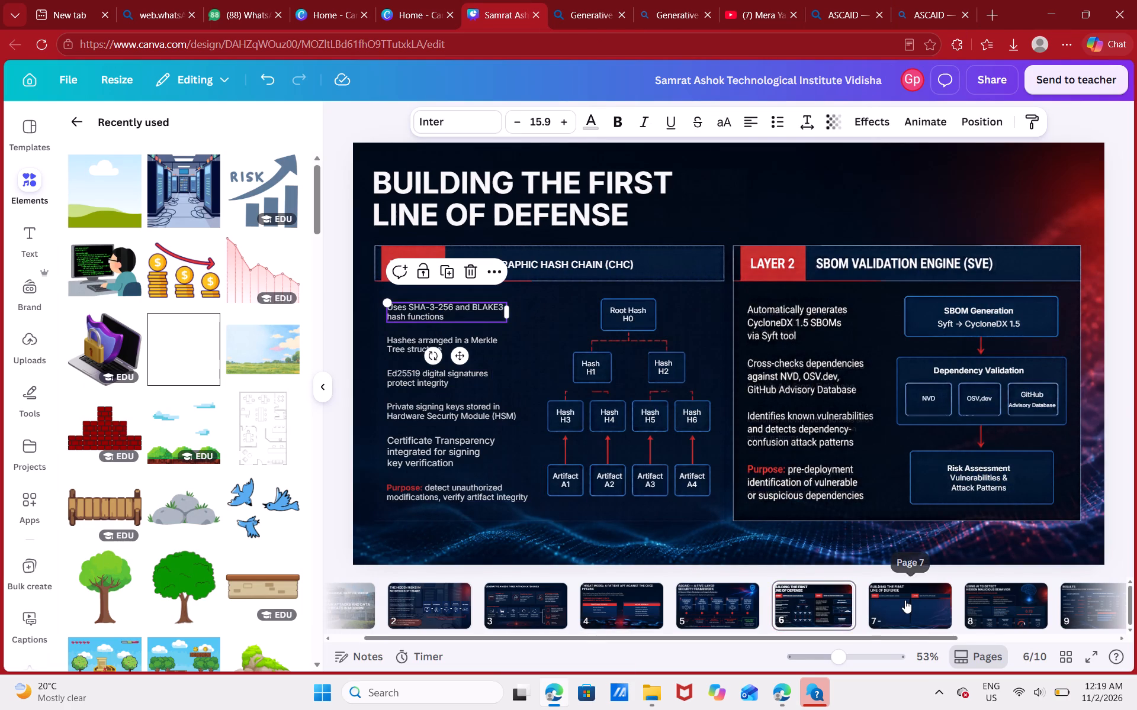
{"action": "left_click", "coordinate": [449, 309]}
{"action": "key", "text": "ctrl+v"}
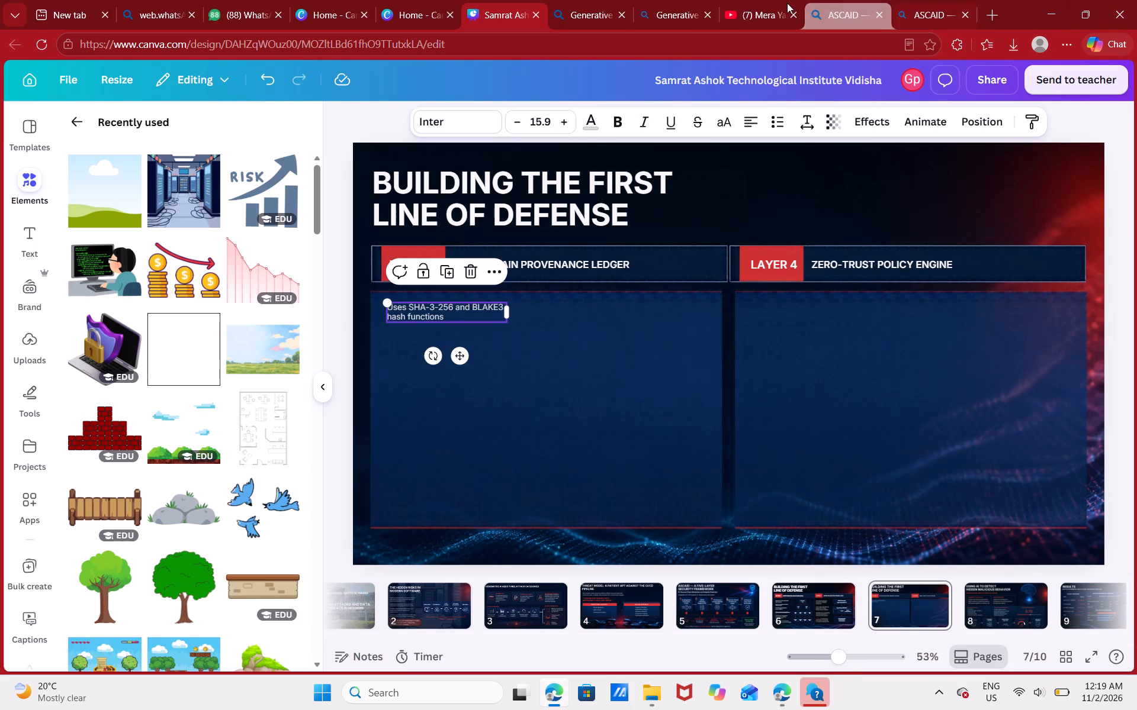
{"action": "left_click", "coordinate": [774, 694]}
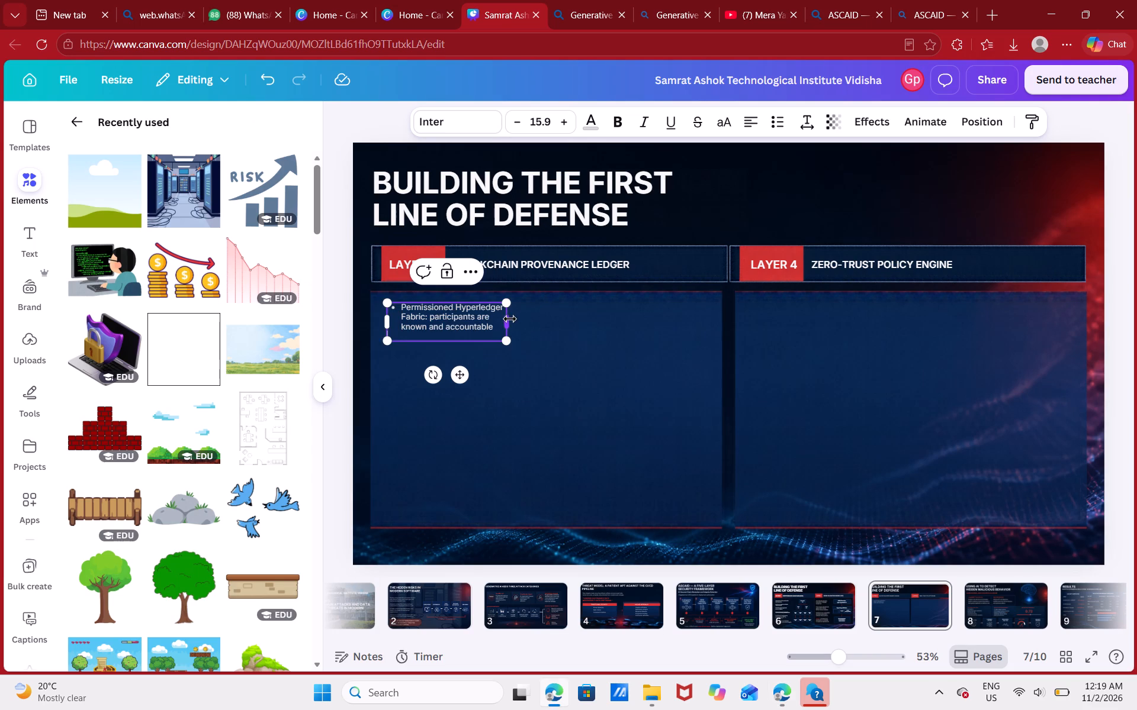
Widen the Hyperledger Fabric text box across the LAYER 3 panel to about 733 units wide.
{"action": "left_click_drag", "start_coordinate": [508, 319], "coordinate": [679, 309]}
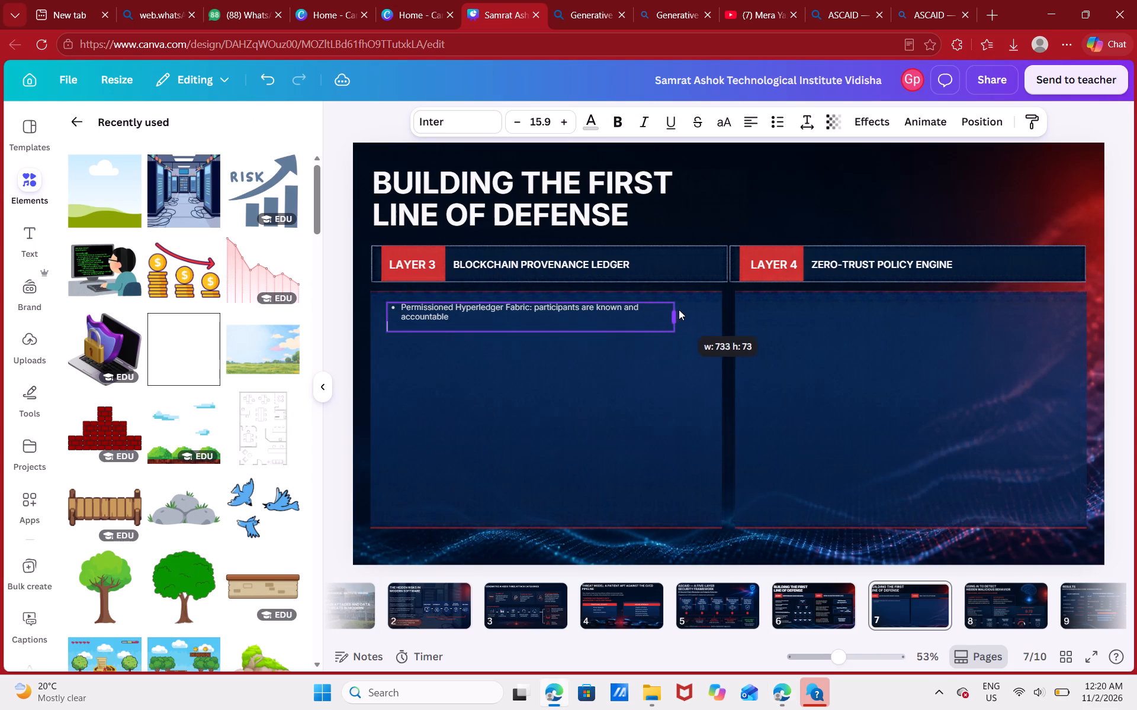
{"action": "left_click_drag", "start_coordinate": [679, 309], "coordinate": [680, 309]}
{"action": "left_click", "coordinate": [867, 179]}
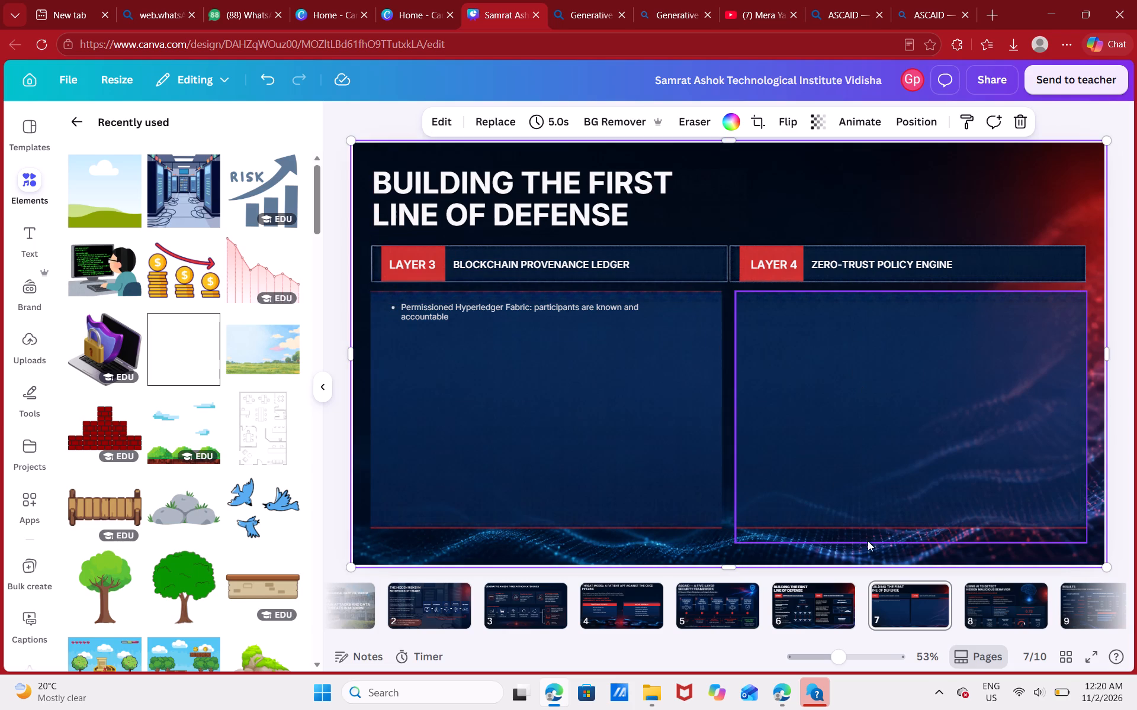
Move the "Using AI to Detect Hidden Malicious Behavior" slide ahead of the LAYER 3 and LAYER 4 slide, making it slide 7.
{"action": "left_click", "coordinate": [985, 603]}
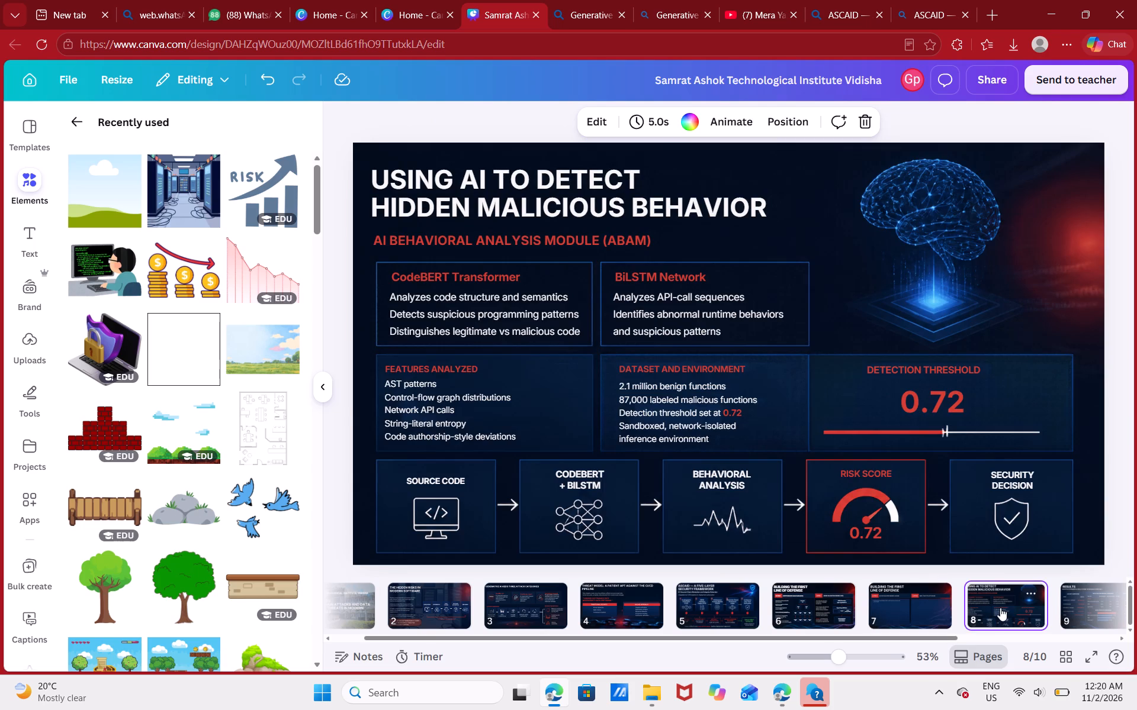
{"action": "left_click_drag", "start_coordinate": [1000, 608], "coordinate": [835, 595]}
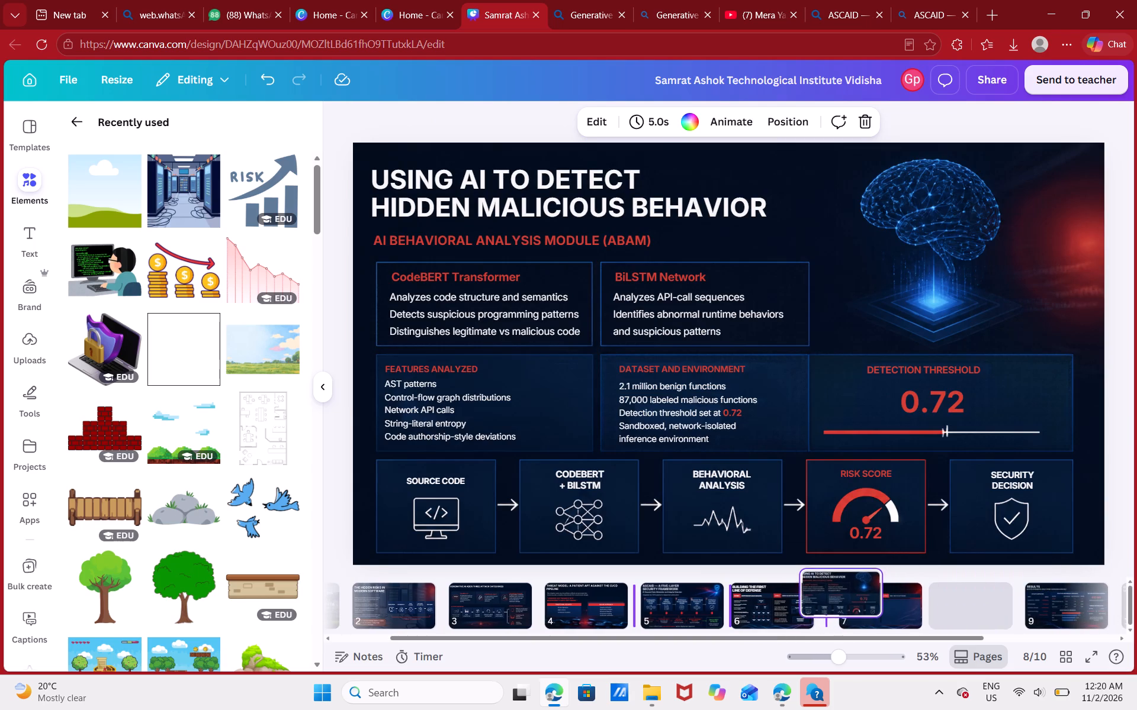
{"action": "left_click_drag", "start_coordinate": [835, 595], "coordinate": [834, 596]}
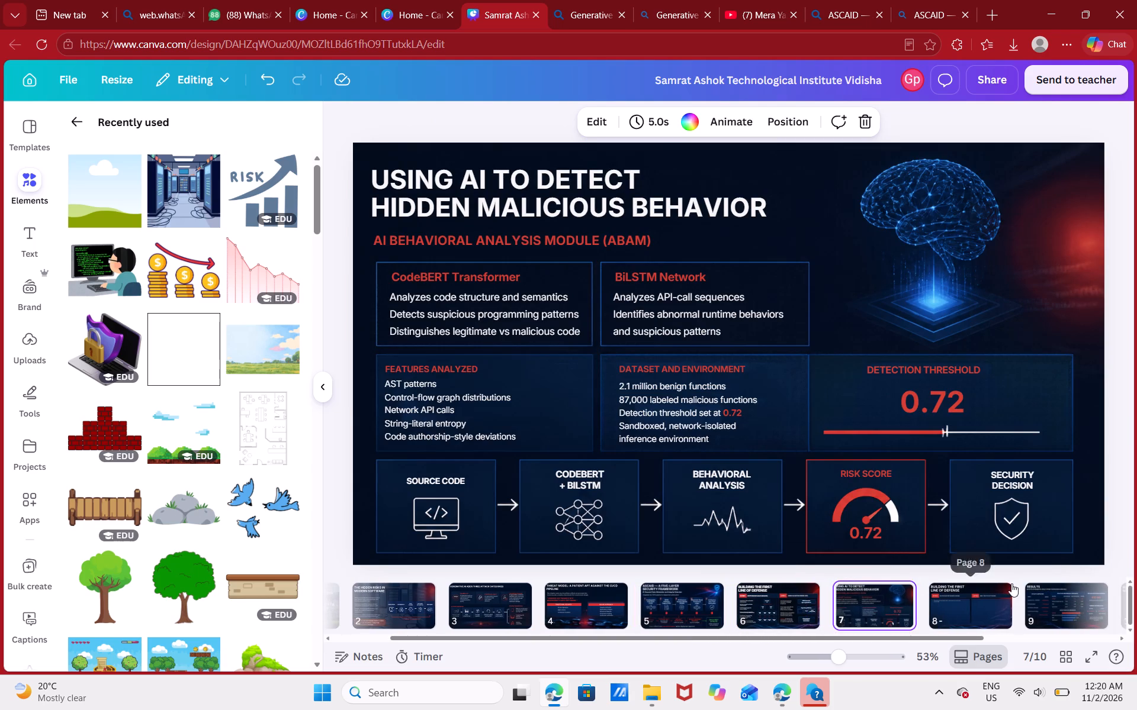
Look over the Results slide, the attack categories slide and the hidden risks slide.
{"action": "left_click", "coordinate": [1063, 601]}
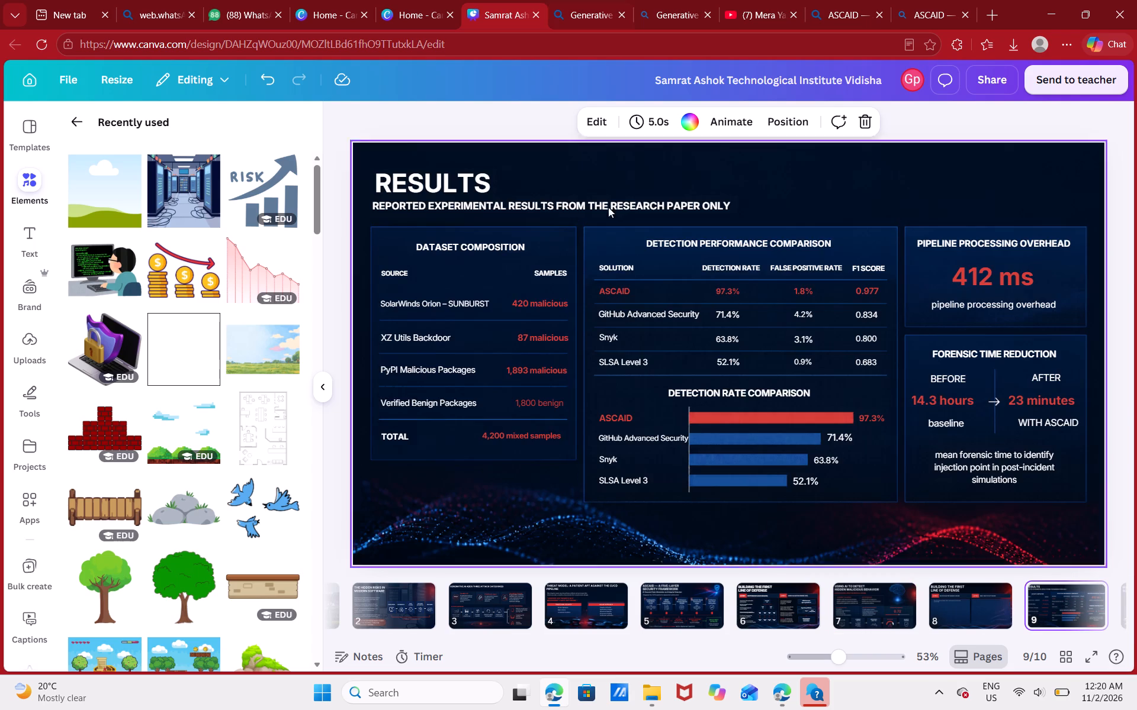
{"action": "left_click", "coordinate": [1093, 613]}
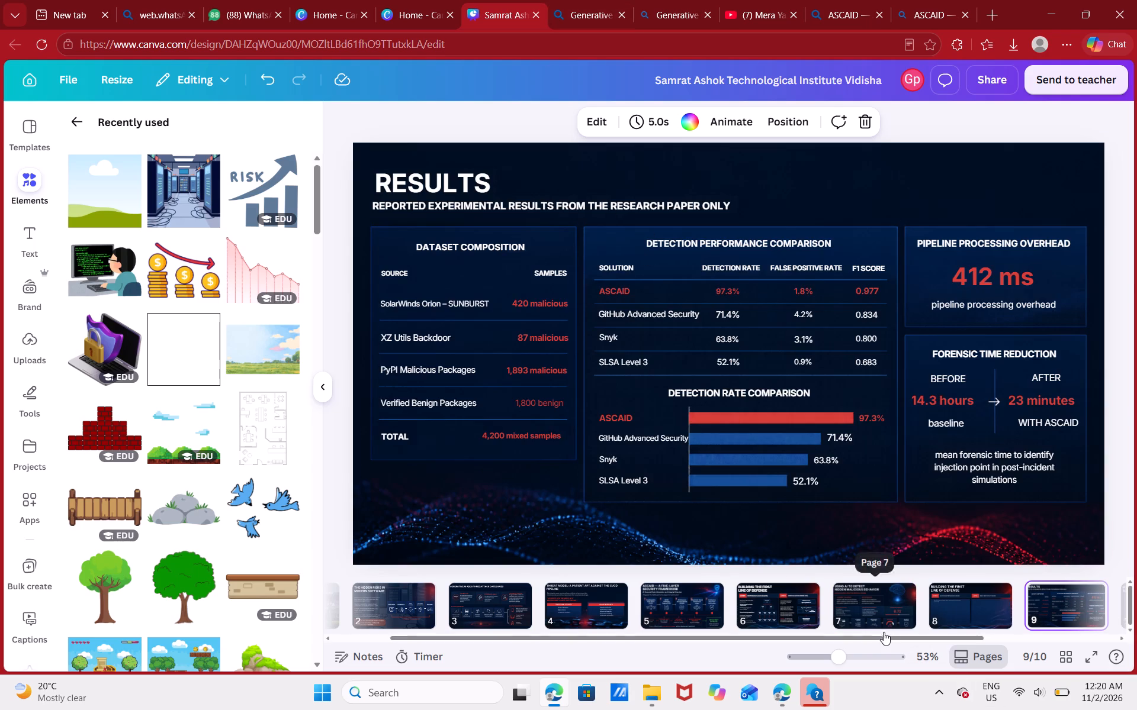
{"action": "left_click", "coordinate": [405, 605]}
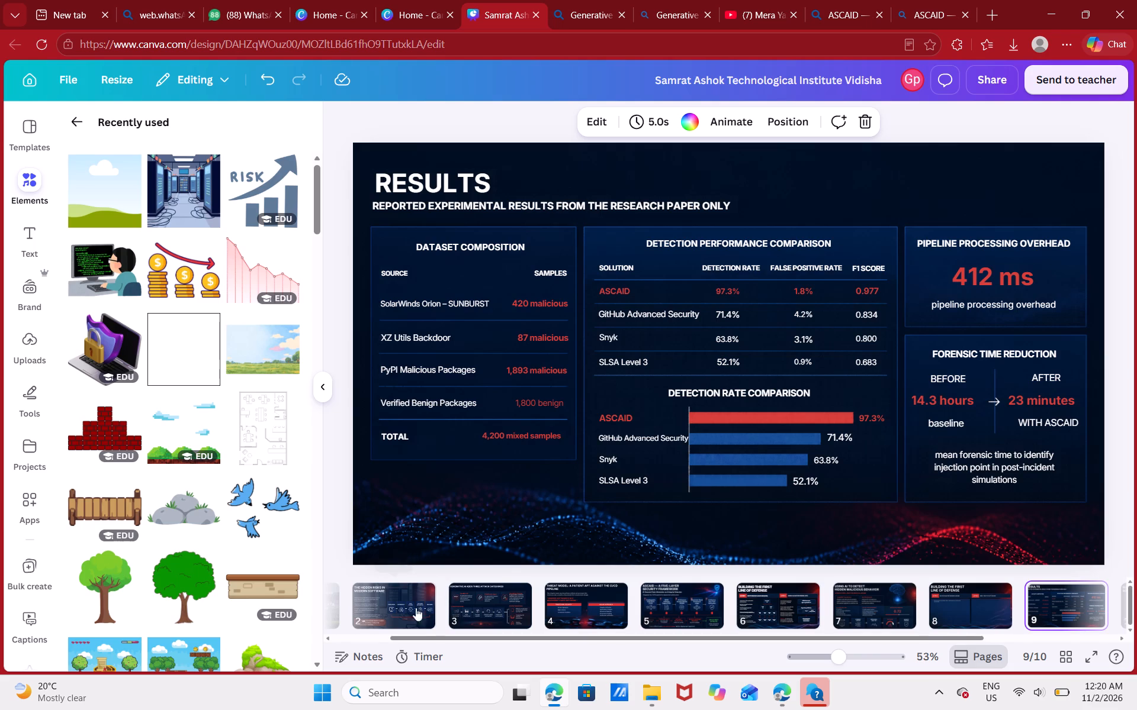
{"action": "left_click", "coordinate": [486, 608]}
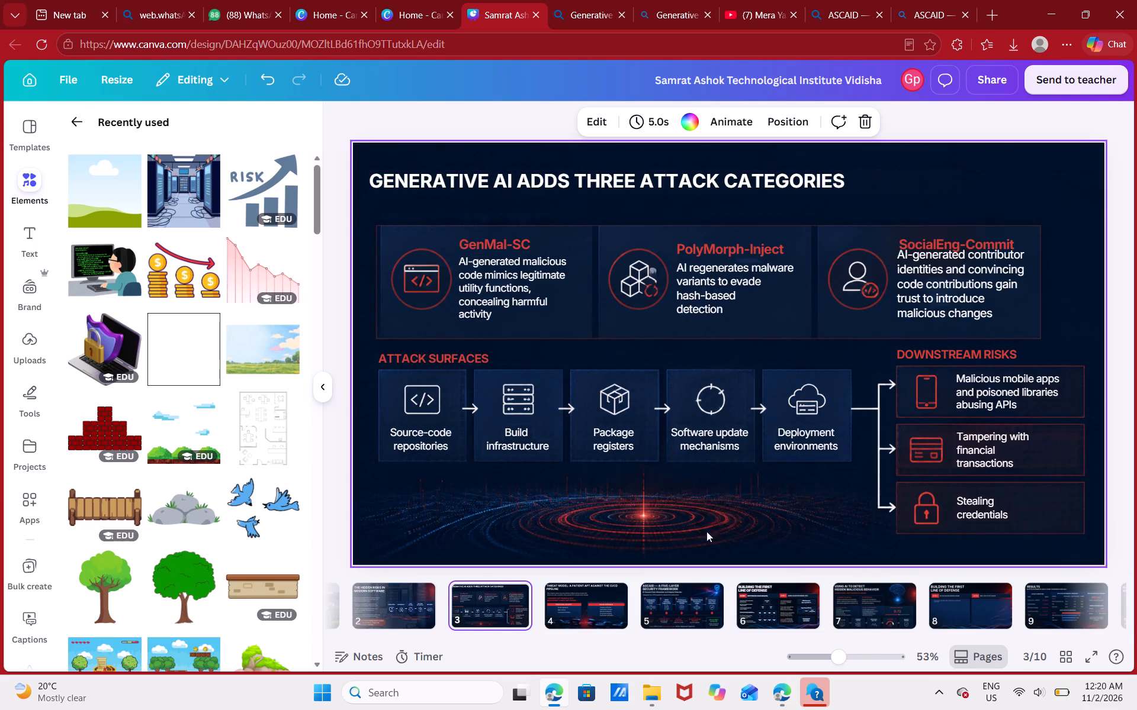
{"action": "left_click", "coordinate": [461, 605]}
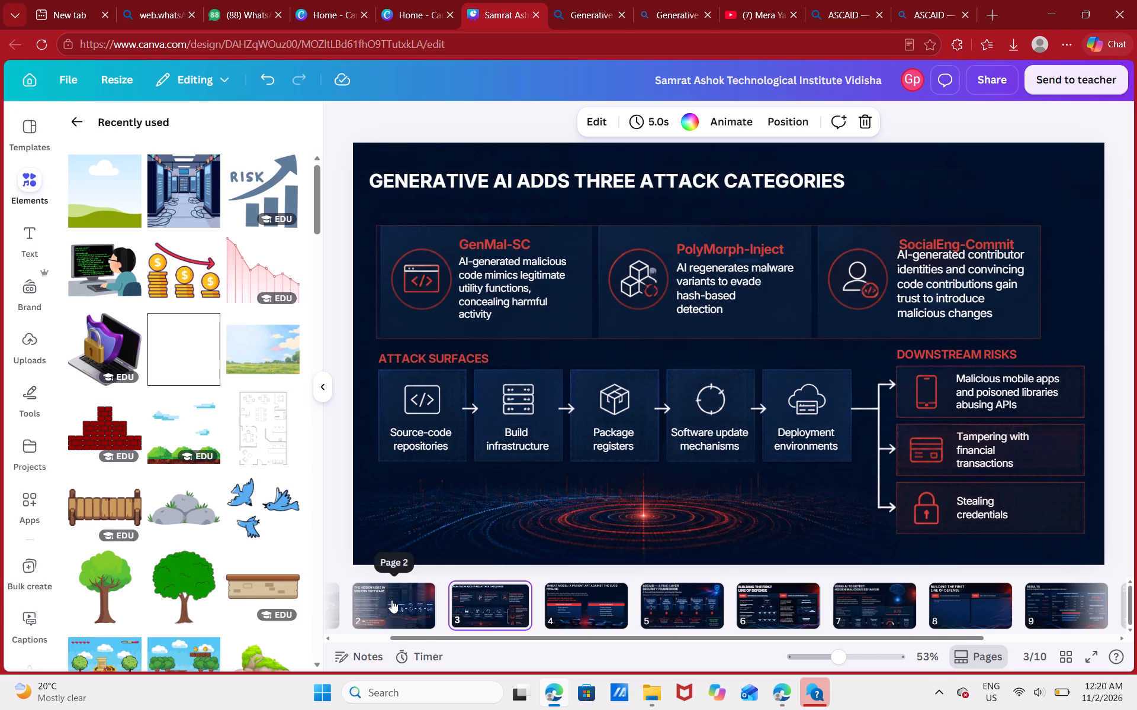
{"action": "left_click", "coordinate": [391, 600]}
Review the reordered deck from the title slide through slide 10, recheck slides 9 and 7, and return to slide 8.
{"action": "left_click_drag", "start_coordinate": [516, 638], "coordinate": [510, 641]}
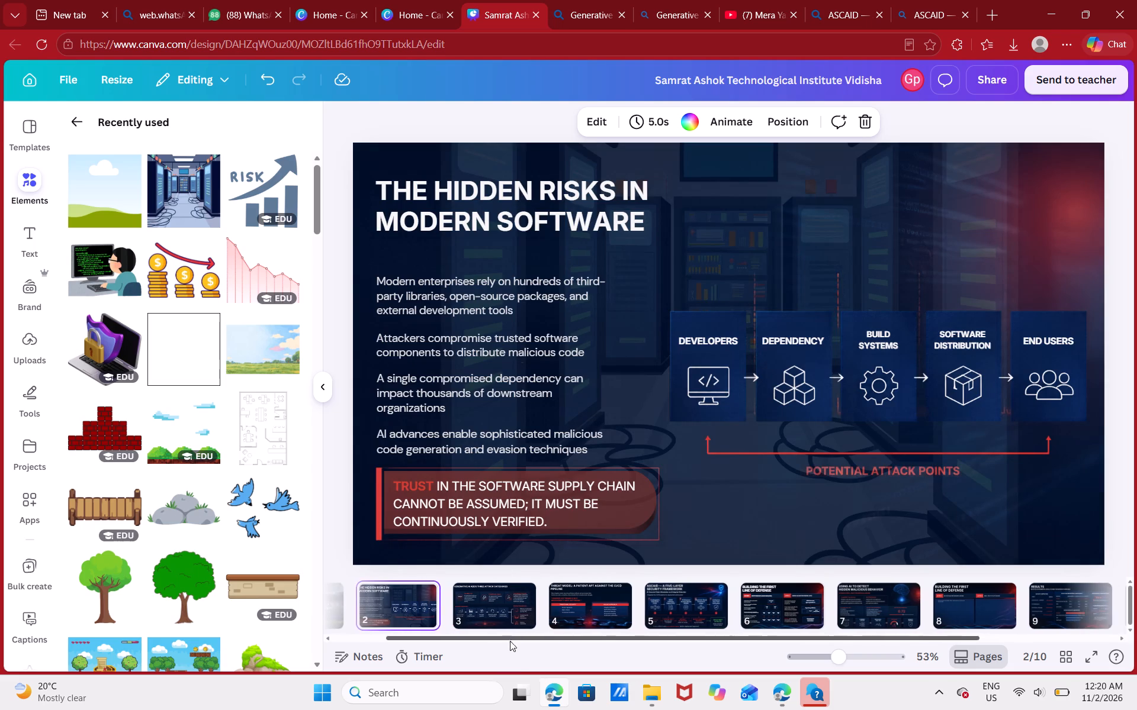
{"action": "left_click_drag", "start_coordinate": [510, 641], "coordinate": [347, 624]}
{"action": "left_click", "coordinate": [372, 591]}
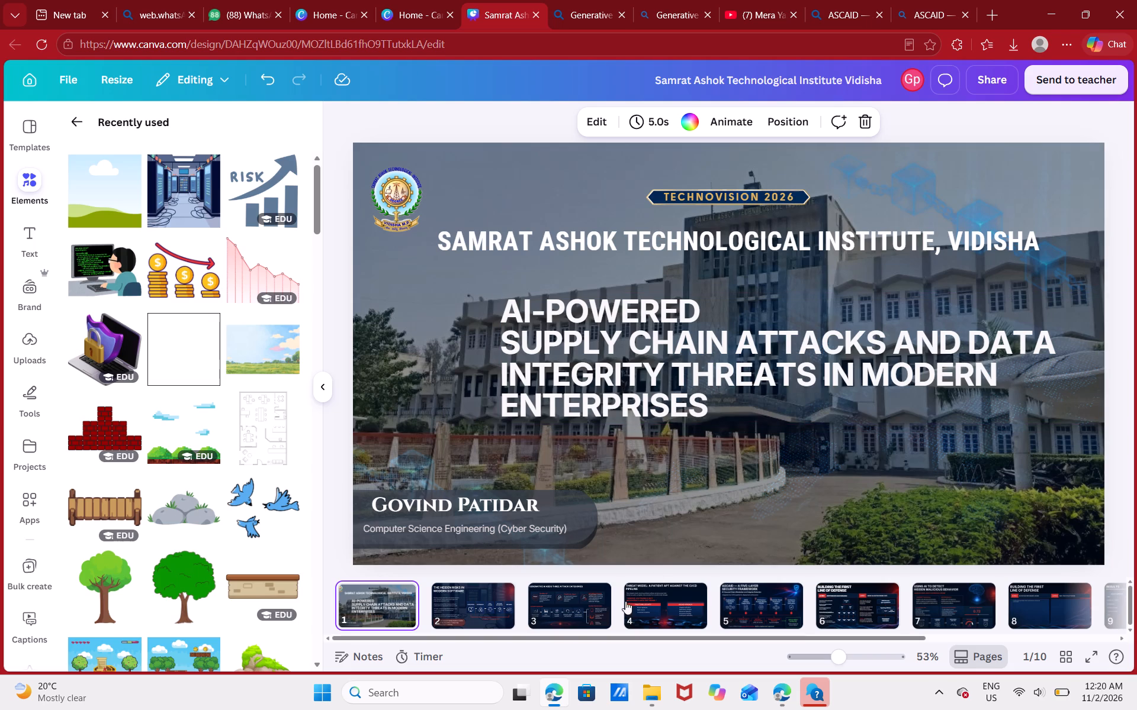
{"action": "left_click", "coordinate": [482, 599]}
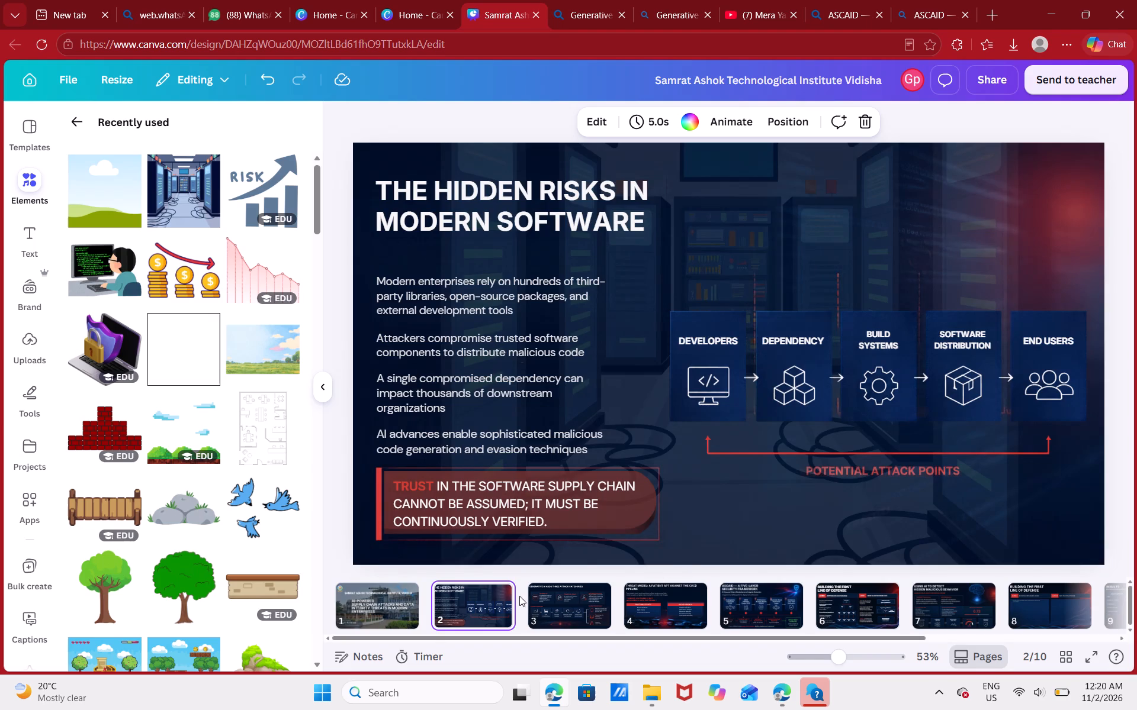
{"action": "left_click", "coordinate": [593, 610]}
{"action": "left_click", "coordinate": [670, 615]}
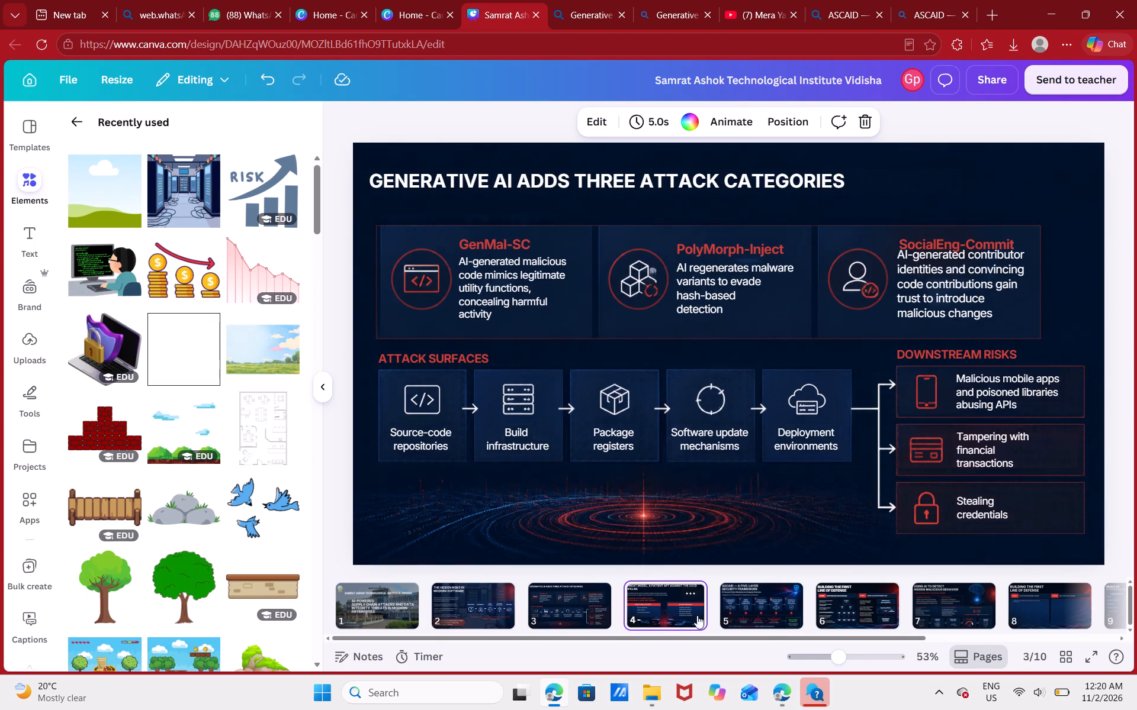
{"action": "left_click", "coordinate": [779, 616]}
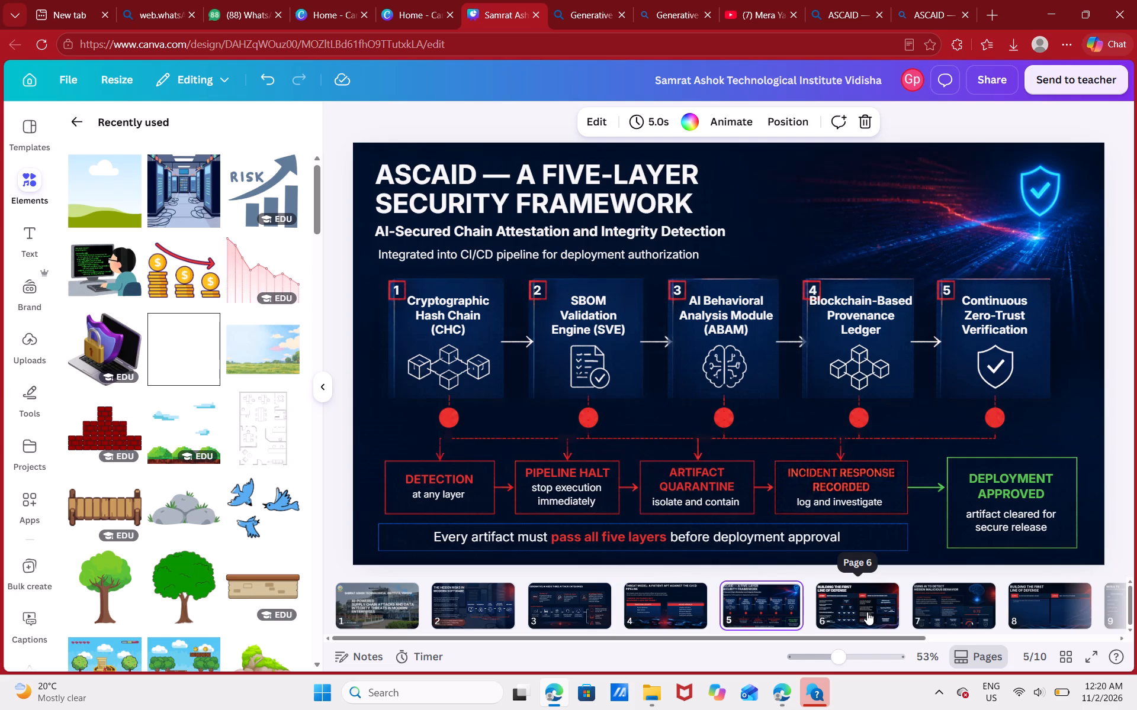
{"action": "left_click", "coordinate": [871, 610]}
{"action": "left_click", "coordinate": [943, 597]}
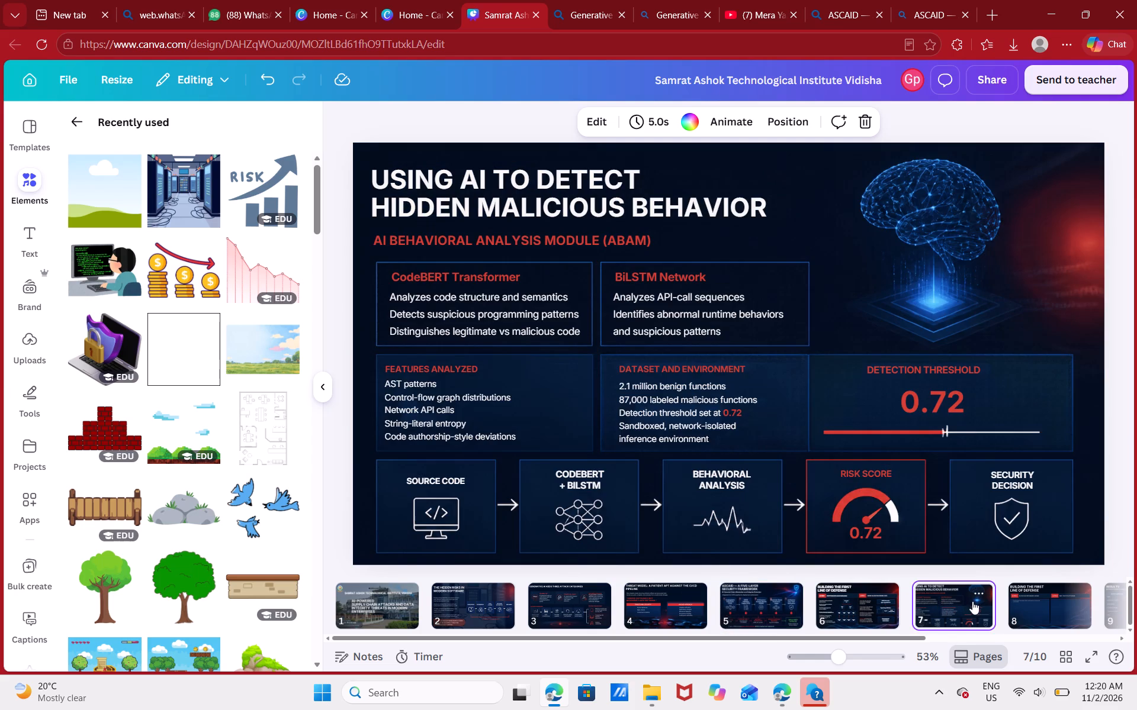
{"action": "left_click", "coordinate": [1044, 612]}
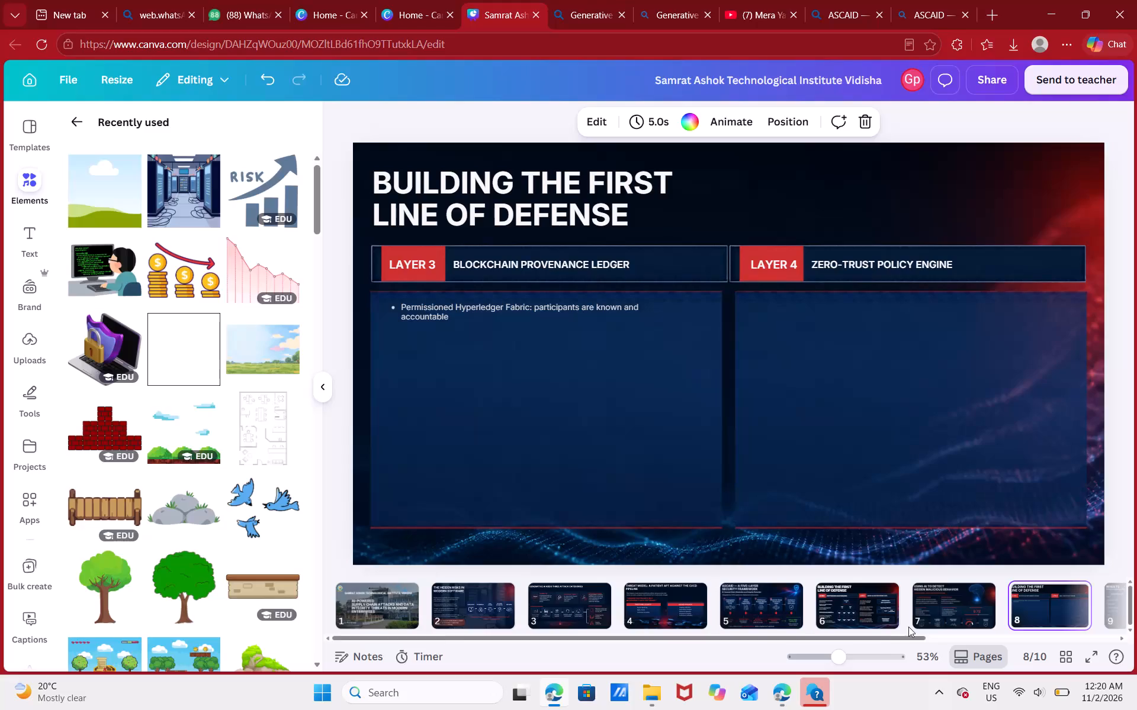
{"action": "left_click_drag", "start_coordinate": [885, 641], "coordinate": [988, 650]}
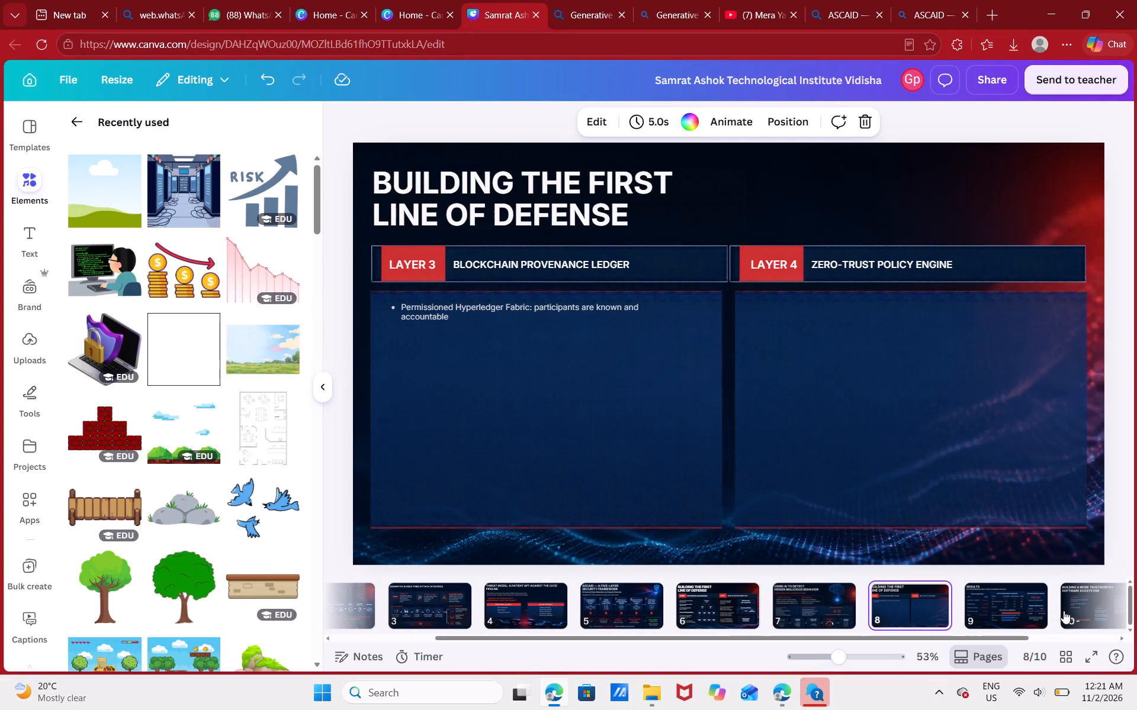
{"action": "left_click", "coordinate": [1078, 606]}
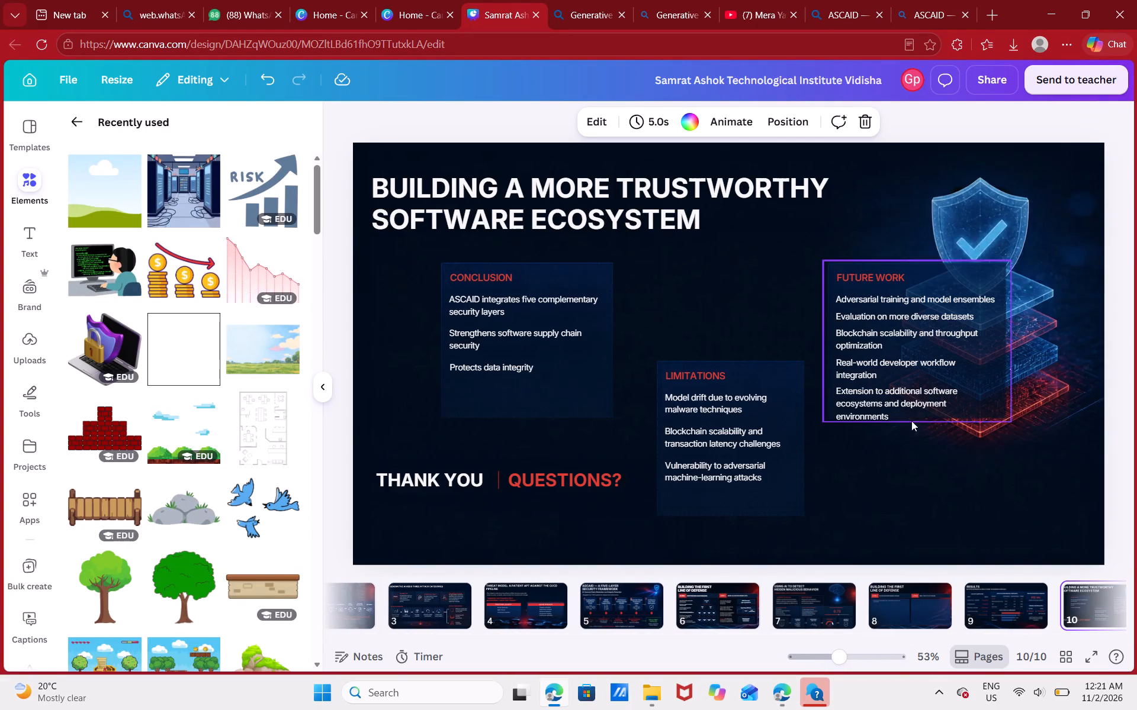
{"action": "left_click", "coordinate": [920, 451]}
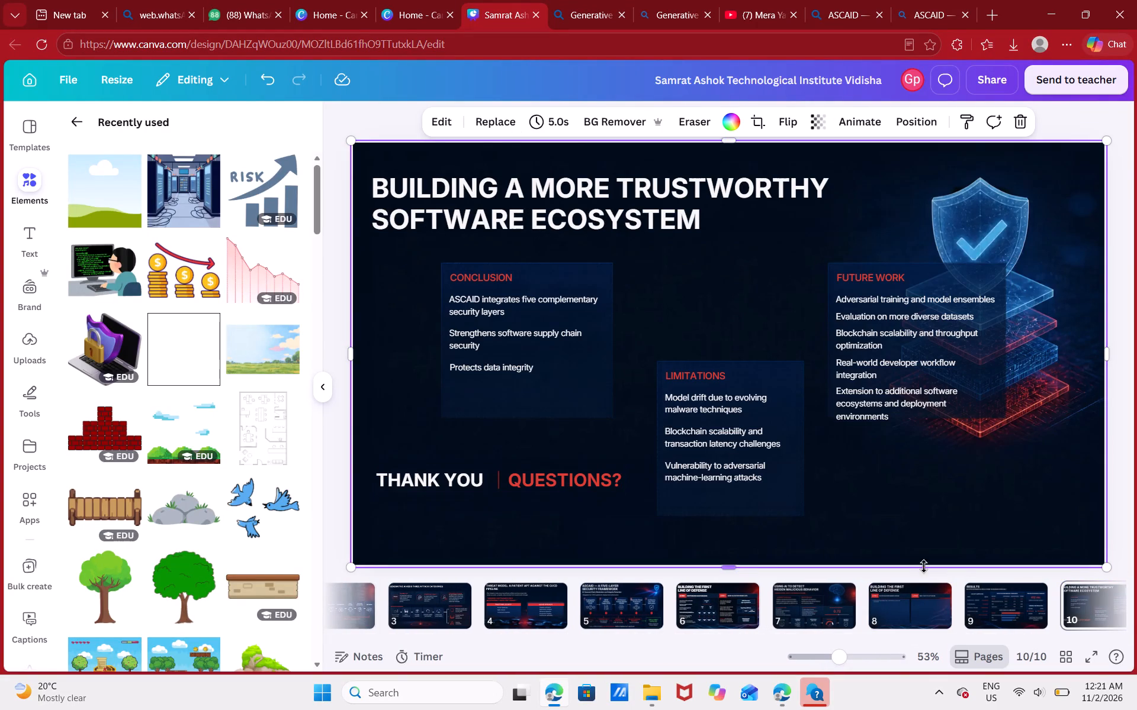
{"action": "left_click", "coordinate": [1026, 612]}
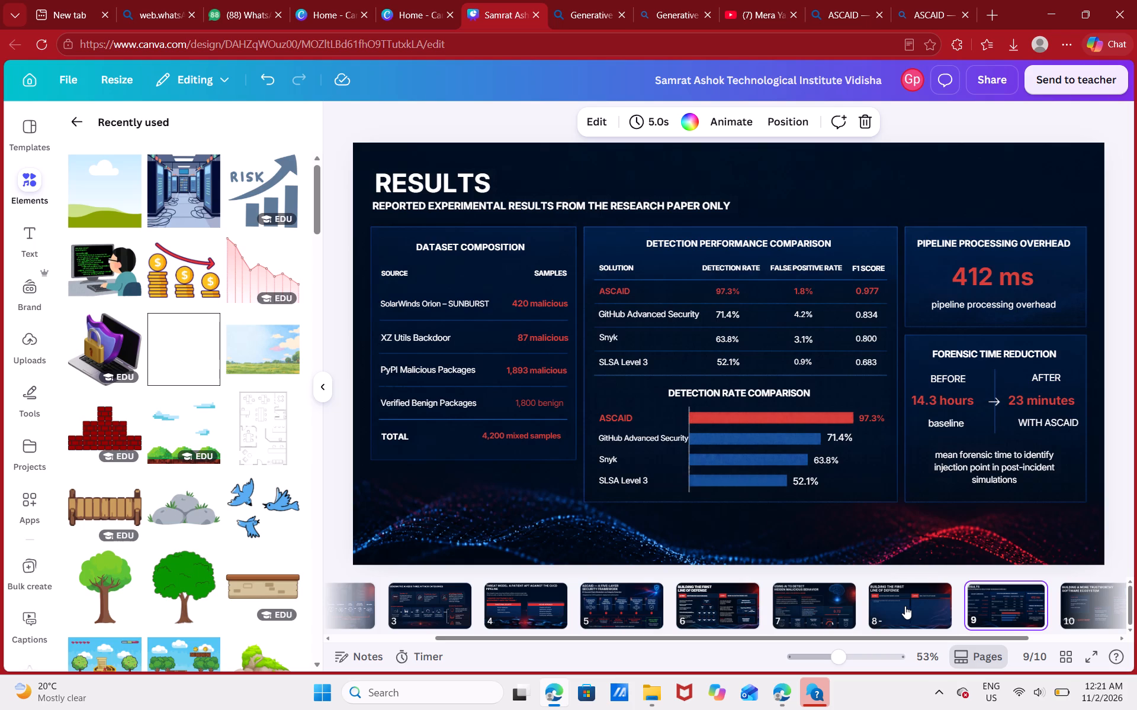
{"action": "left_click", "coordinate": [905, 606]}
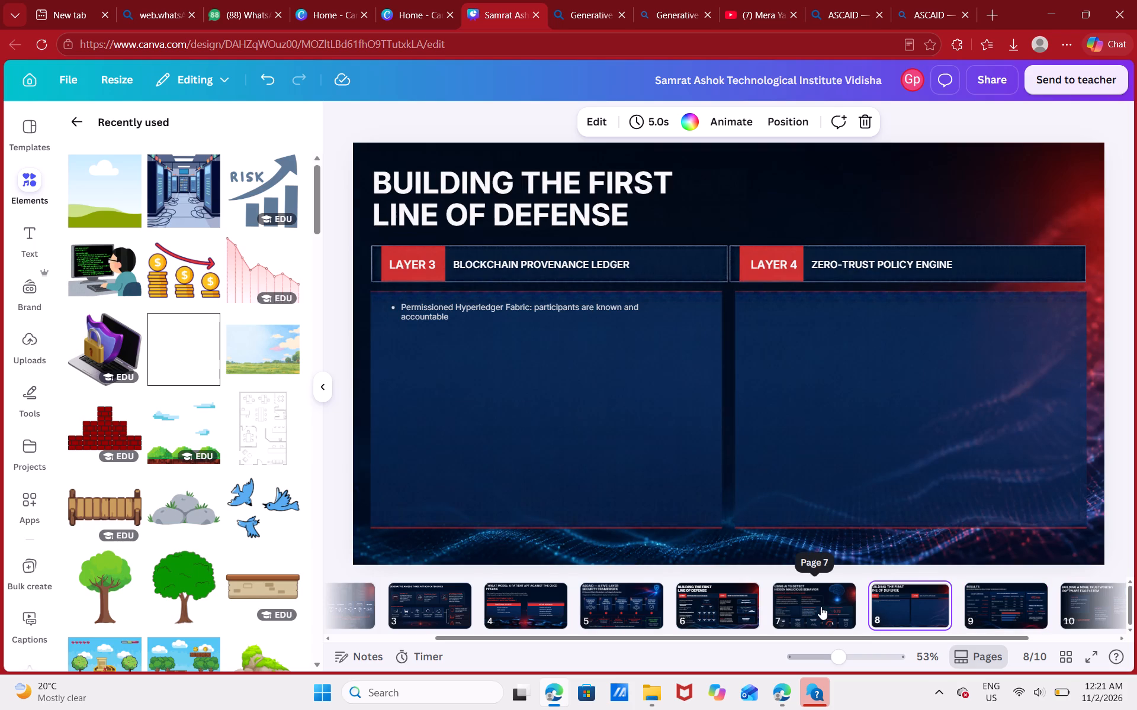
{"action": "left_click", "coordinate": [821, 606]}
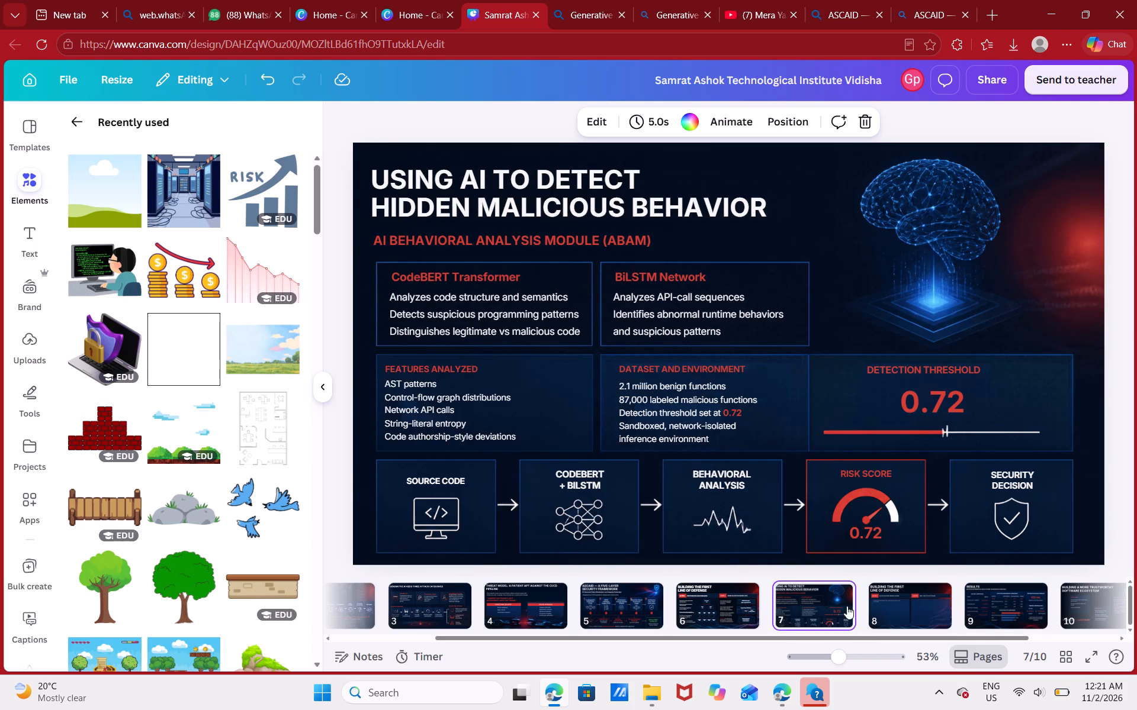
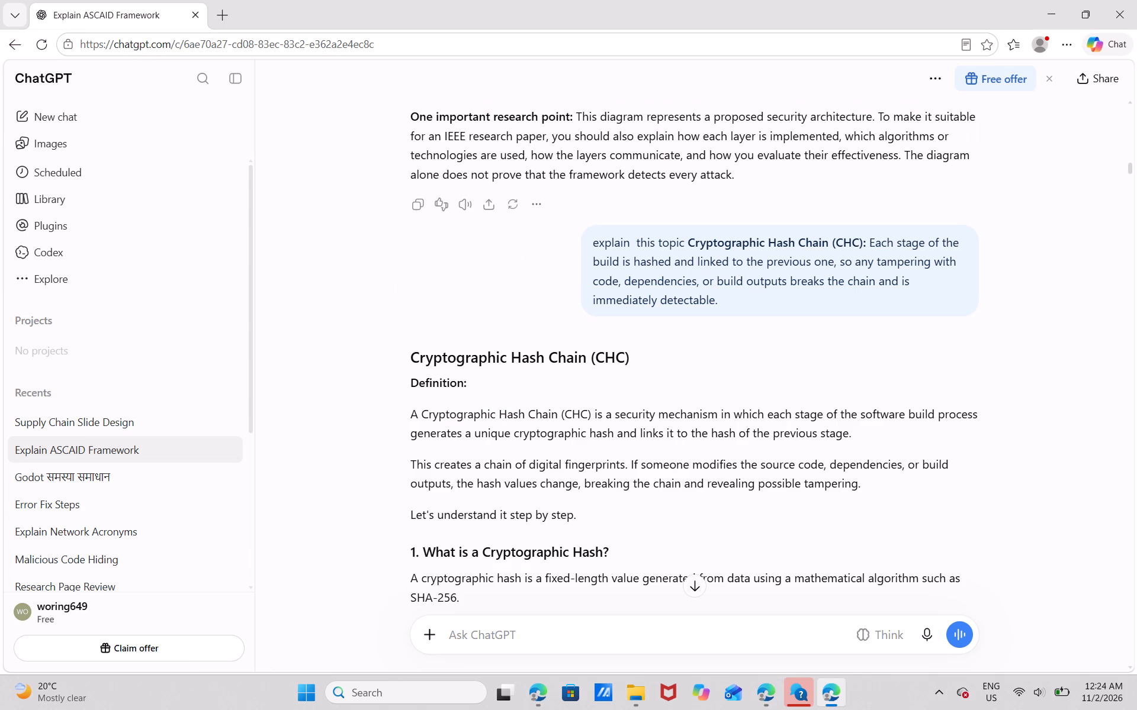
{"action": "left_click", "coordinate": [535, 685]}
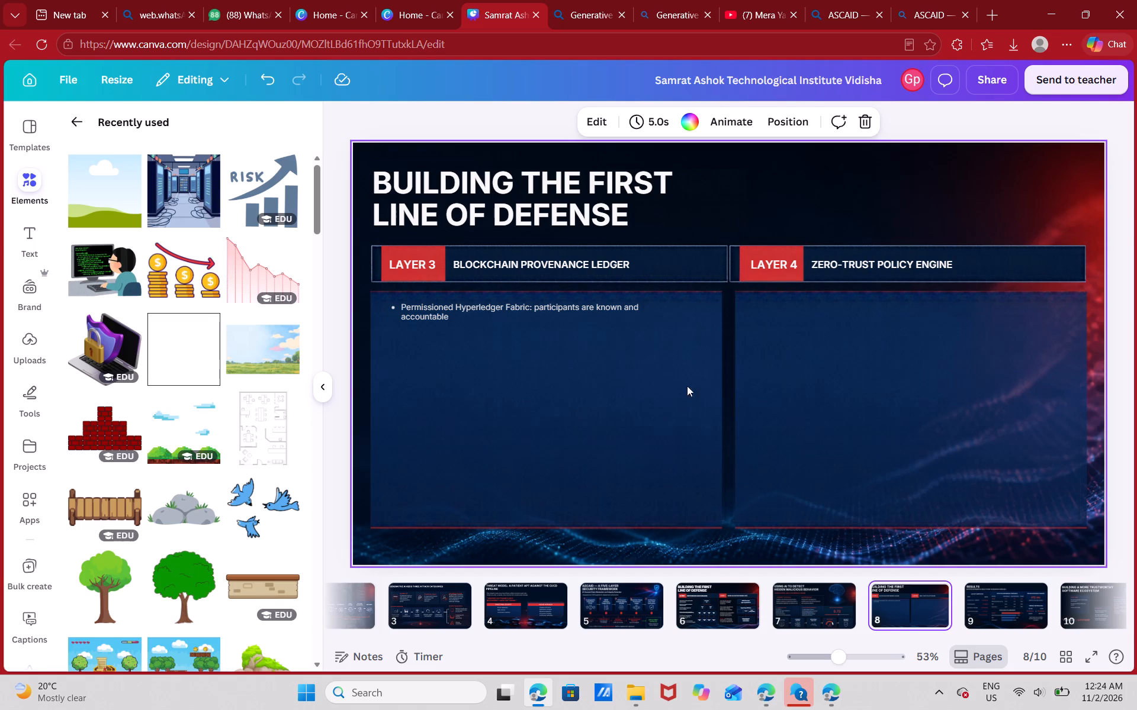
{"action": "left_click", "coordinate": [824, 614]}
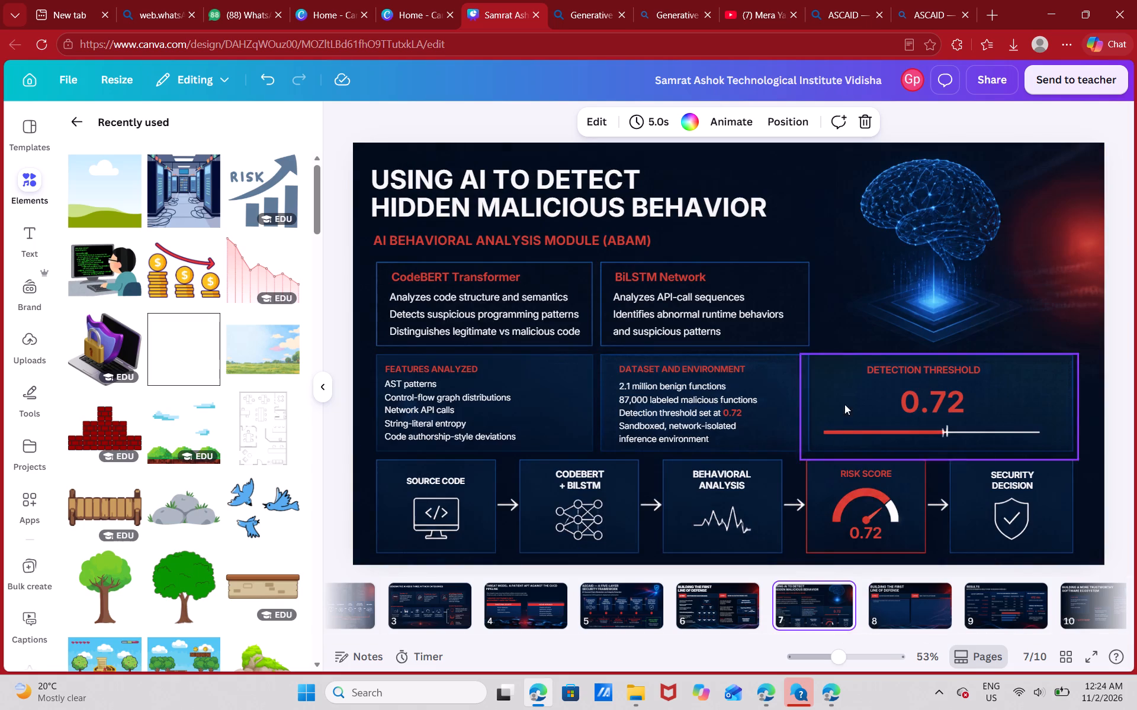
On slide 6, delete the SBOM Generation box and its heading from the LAYER 2 diagram.
{"action": "left_click", "coordinate": [731, 597]}
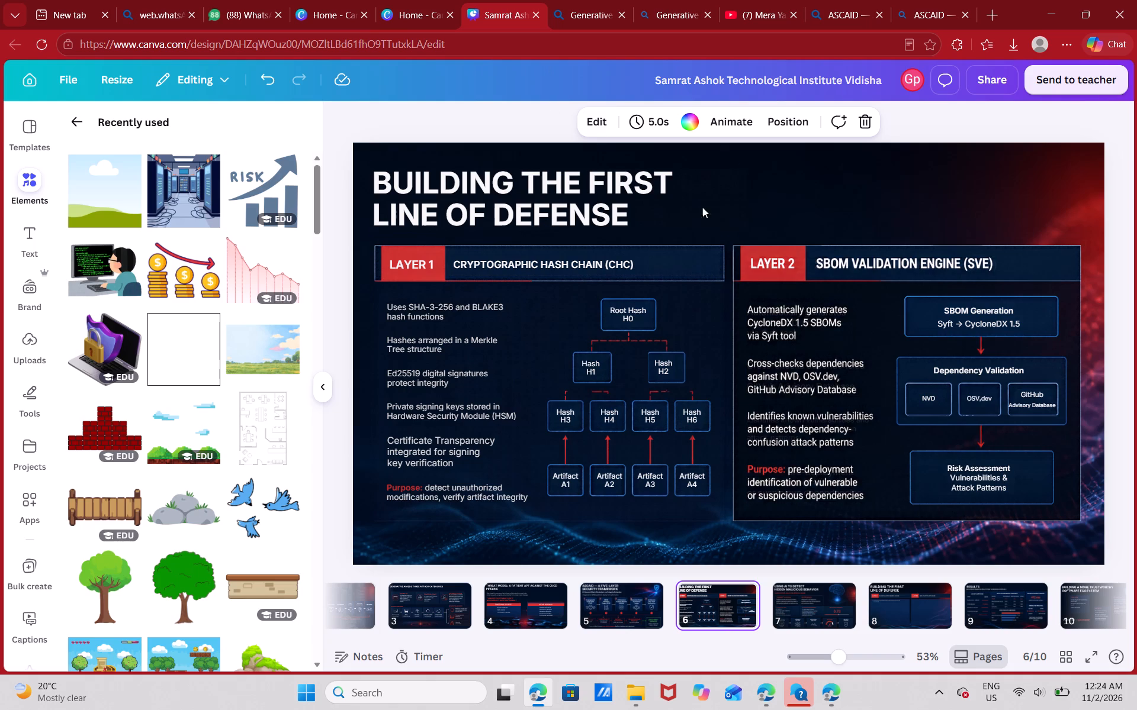
{"action": "left_click", "coordinate": [936, 340]}
{"action": "key", "text": "BackSpace"}
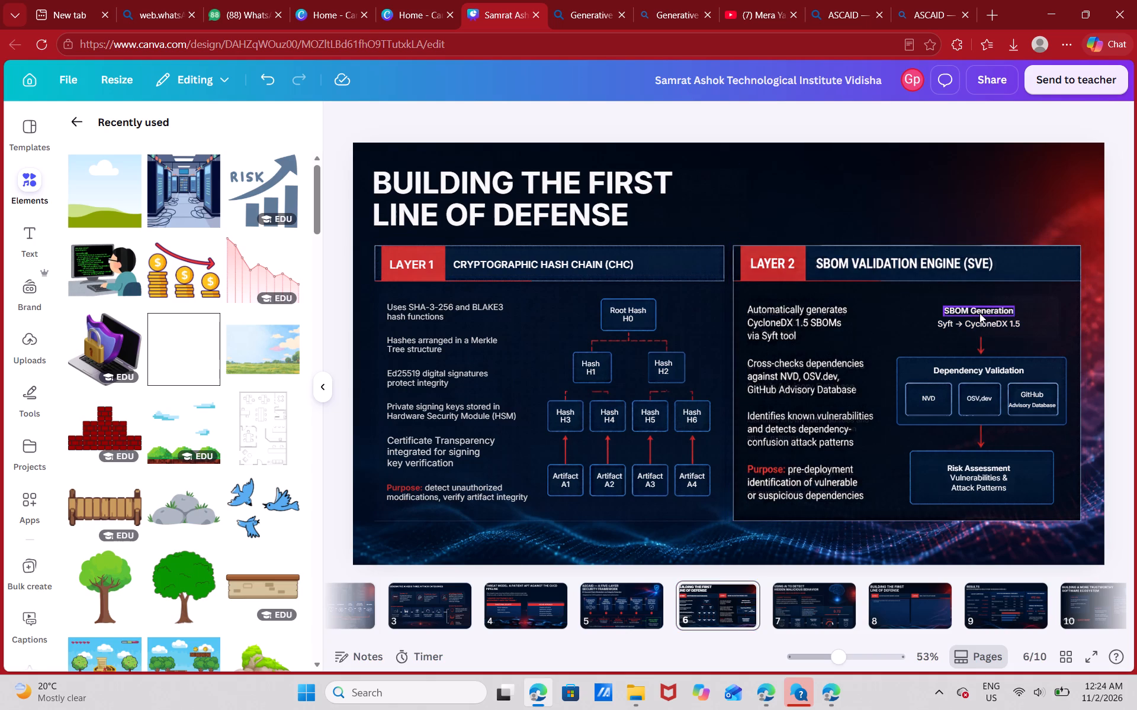
{"action": "left_click", "coordinate": [979, 313]}
{"action": "key", "text": "BackSpace"}
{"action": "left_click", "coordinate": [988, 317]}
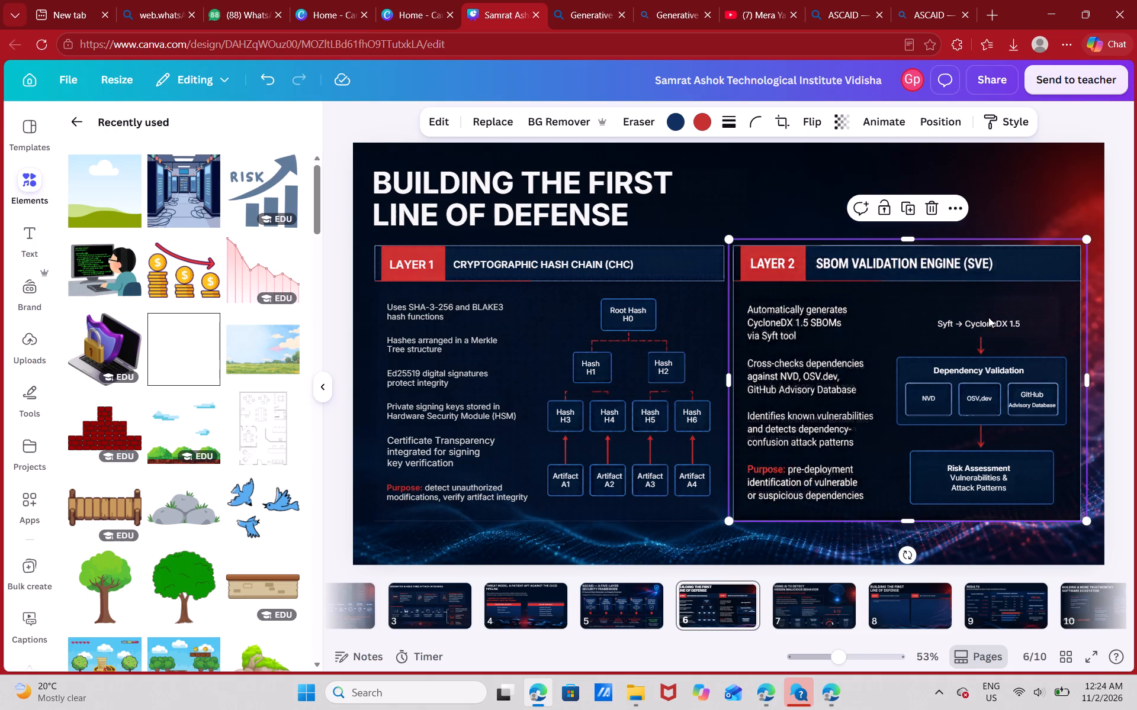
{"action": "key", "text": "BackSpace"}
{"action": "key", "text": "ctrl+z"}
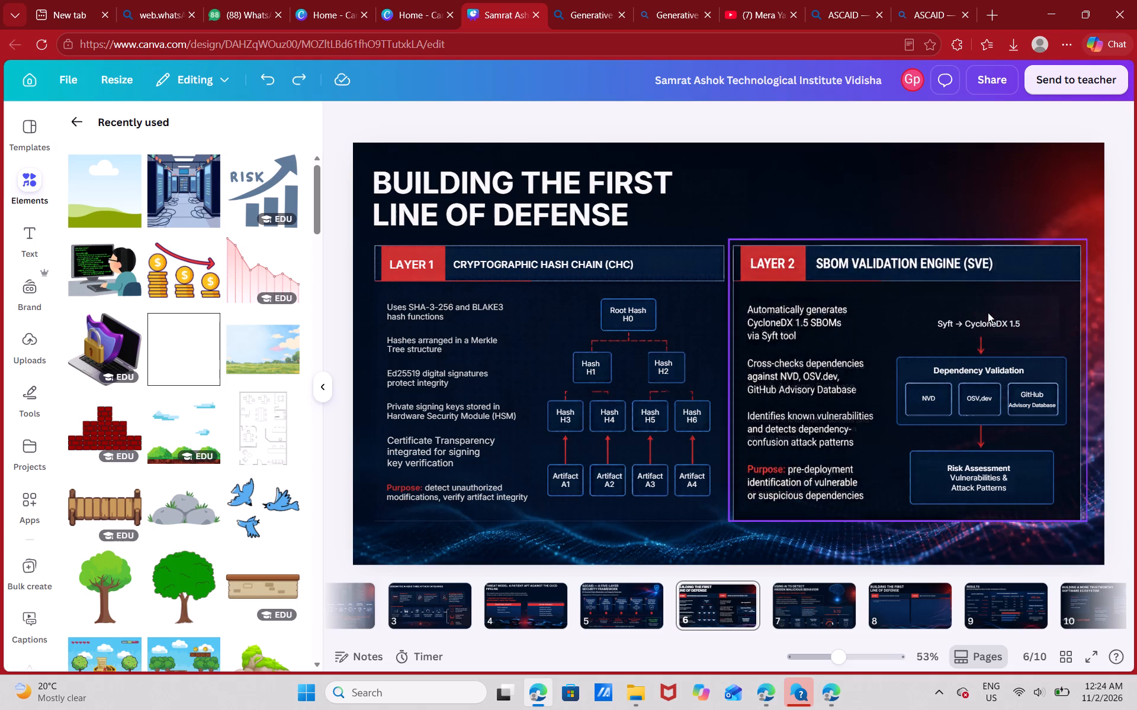
Delete the Dependency Validation frame, the "Syft → CycloneDX 1.5" caption and the arrow beneath it from the LAYER 2 diagram.
{"action": "left_click", "coordinate": [982, 362]}
{"action": "key", "text": "BackSpace"}
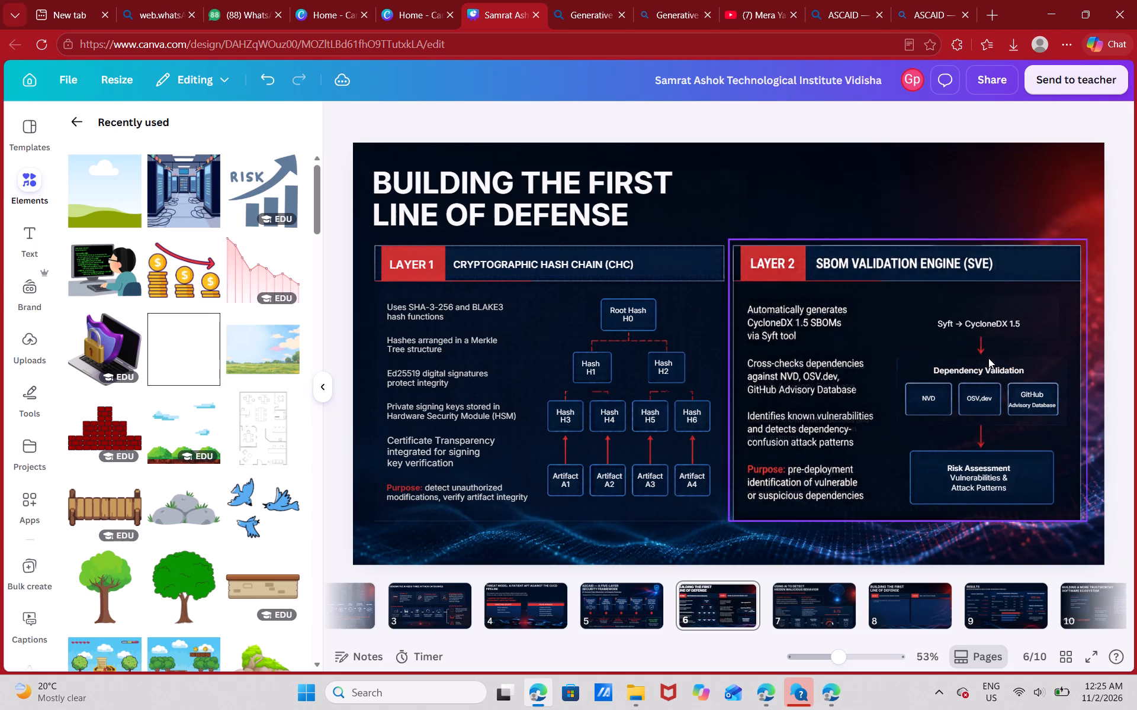
{"action": "left_click", "coordinate": [977, 319]}
{"action": "key", "text": "BackSpace"}
{"action": "left_click", "coordinate": [979, 344]}
{"action": "key", "text": "BackSpace"}
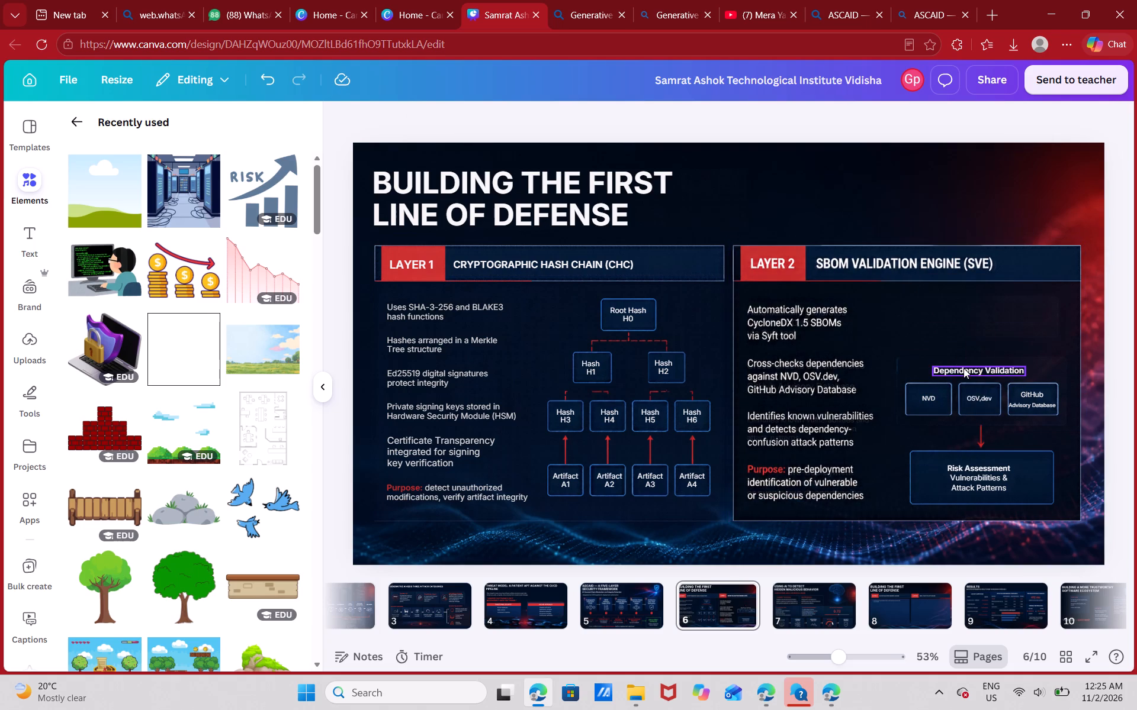
Delete the "Dependency Validation" caption, the NVD, OSV.dev and GitHub boxes, the arrow and the Risk Assessment box from the LAYER 2 diagram.
{"action": "left_click", "coordinate": [963, 368]}
{"action": "key", "text": "BackSpace"}
{"action": "left_click", "coordinate": [979, 385]}
{"action": "key", "text": "BackSpace"}
{"action": "left_click", "coordinate": [930, 395]}
{"action": "key", "text": "BackSpace"}
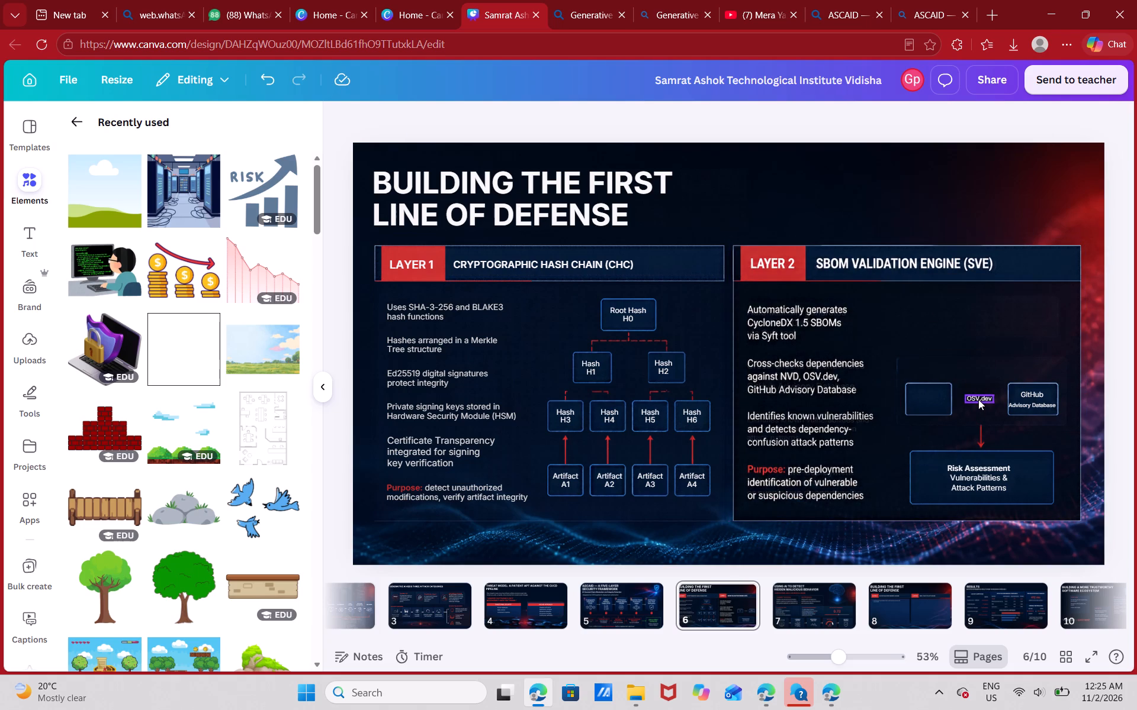
Delete the "OSV.dev" label, the empty database box and the GitHub Advisory Database box with its text from the LAYER 2 diagram.
{"action": "left_click", "coordinate": [978, 399]}
{"action": "key", "text": "BackSpace"}
{"action": "left_click", "coordinate": [939, 400]}
{"action": "key", "text": "BackSpace"}
{"action": "left_click", "coordinate": [1033, 397]}
{"action": "key", "text": "BackSpace"}
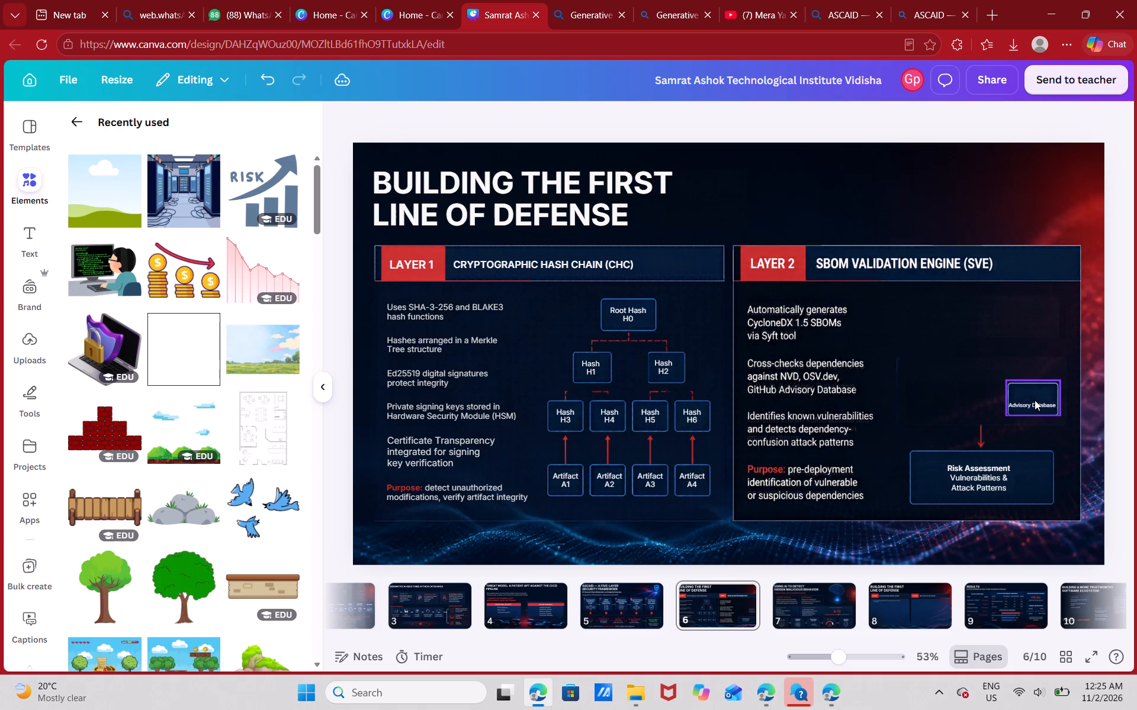
{"action": "left_click", "coordinate": [1035, 400]}
{"action": "key", "text": "BackSpace"}
{"action": "left_click", "coordinate": [1037, 405]}
{"action": "key", "text": "BackSpace"}
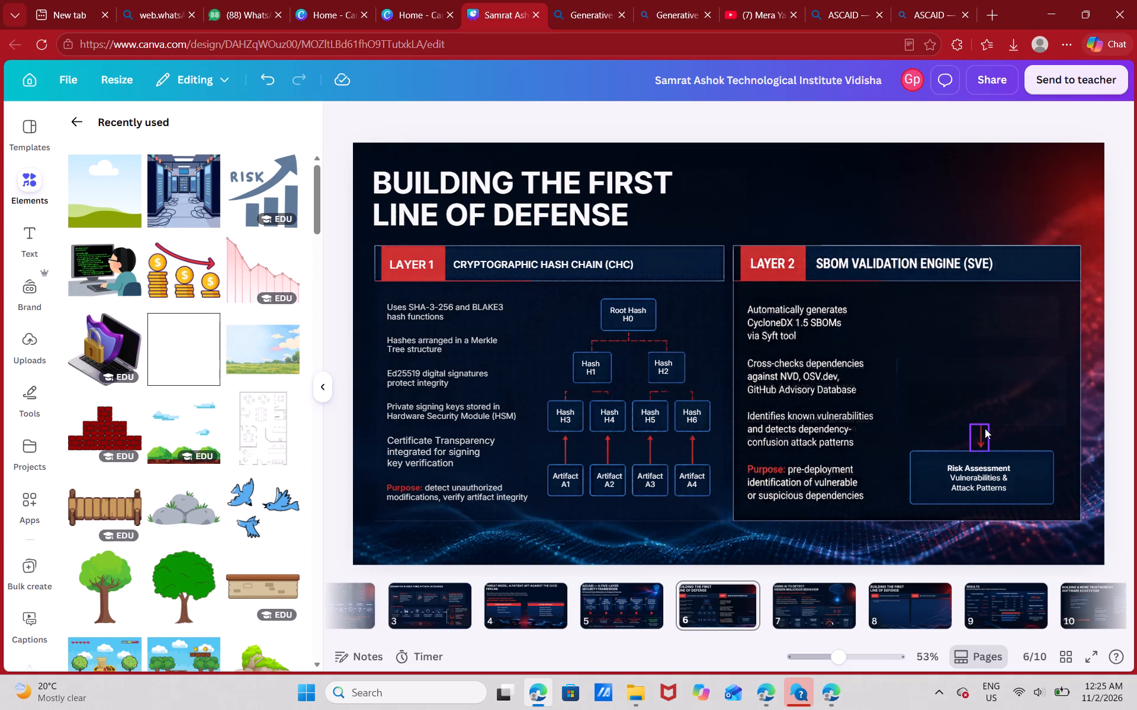
Delete the remaining red arrow and the Risk Assessment box with its text from the LAYER 2 diagram.
{"action": "left_click", "coordinate": [985, 430]}
{"action": "key", "text": "BackSpace"}
{"action": "left_click", "coordinate": [1019, 463]}
{"action": "key", "text": "BackSpace"}
{"action": "left_click", "coordinate": [1002, 466]}
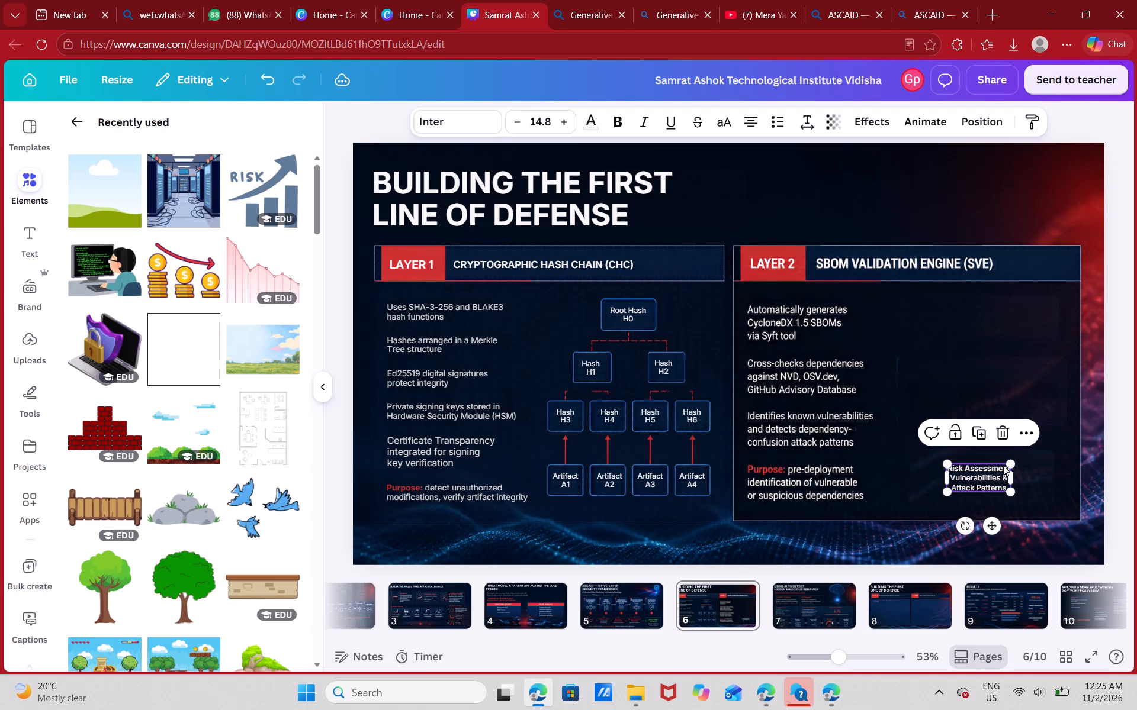
{"action": "key", "text": "BackSpace"}
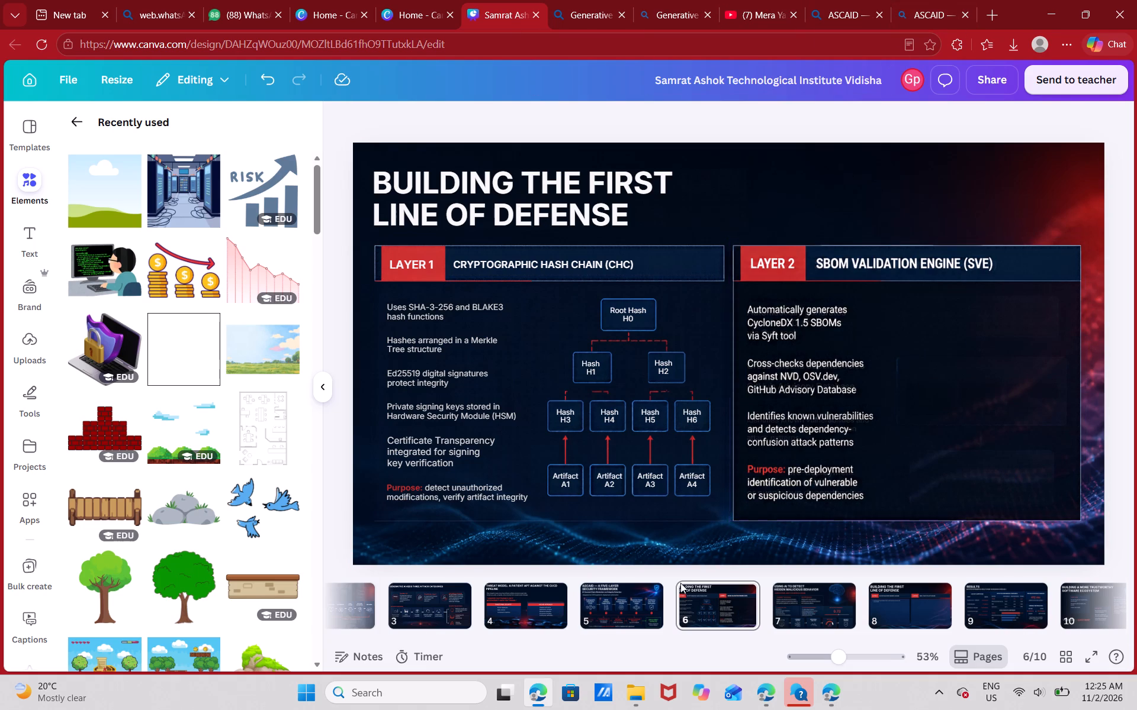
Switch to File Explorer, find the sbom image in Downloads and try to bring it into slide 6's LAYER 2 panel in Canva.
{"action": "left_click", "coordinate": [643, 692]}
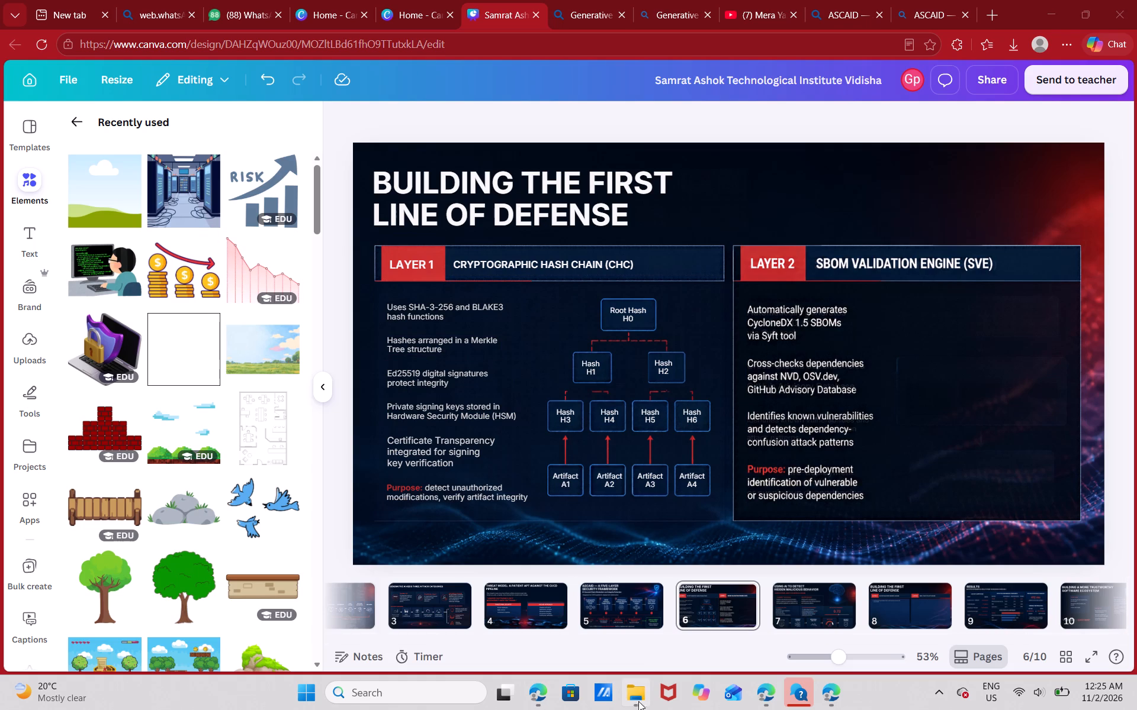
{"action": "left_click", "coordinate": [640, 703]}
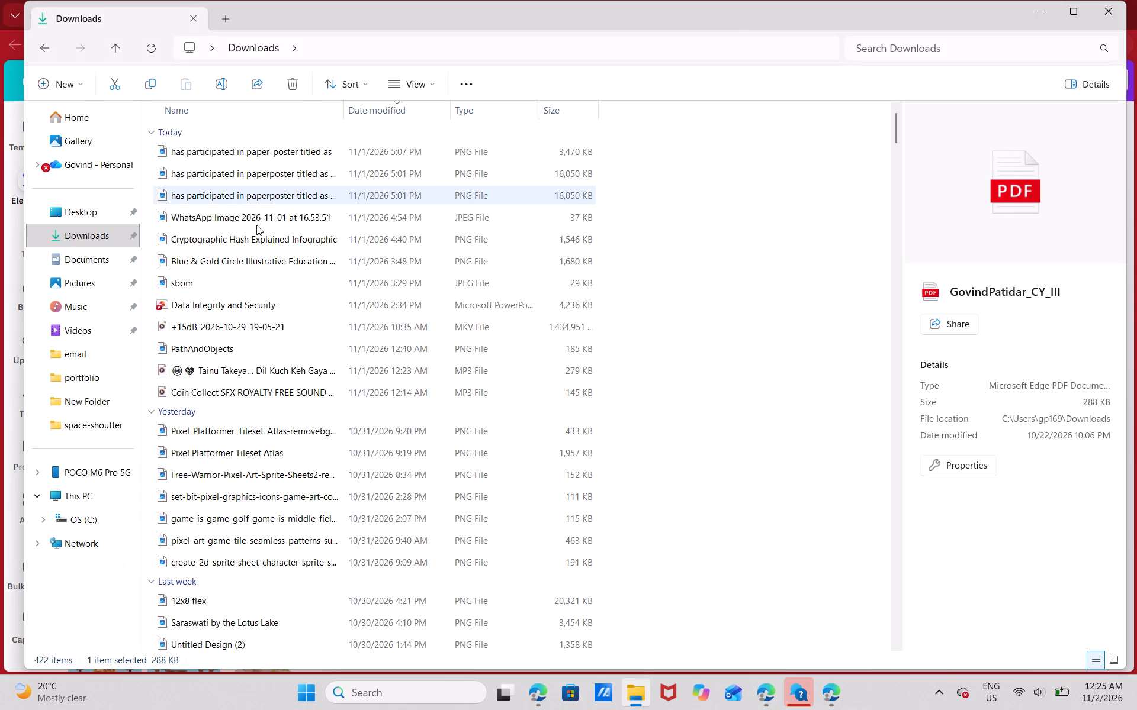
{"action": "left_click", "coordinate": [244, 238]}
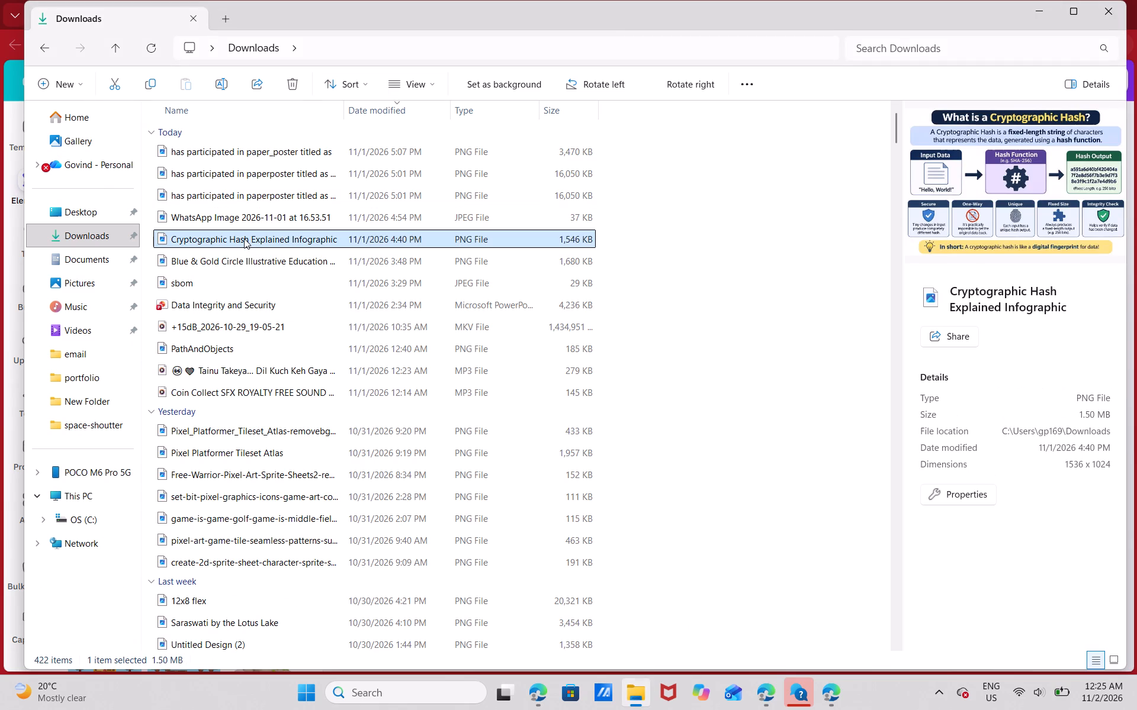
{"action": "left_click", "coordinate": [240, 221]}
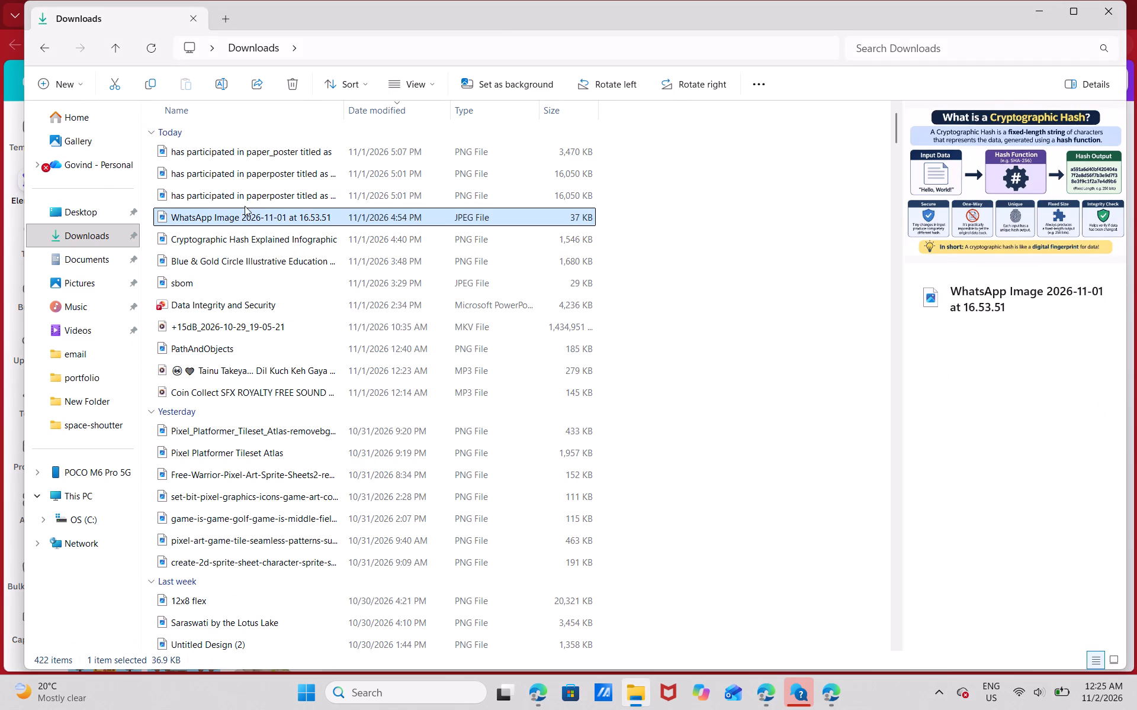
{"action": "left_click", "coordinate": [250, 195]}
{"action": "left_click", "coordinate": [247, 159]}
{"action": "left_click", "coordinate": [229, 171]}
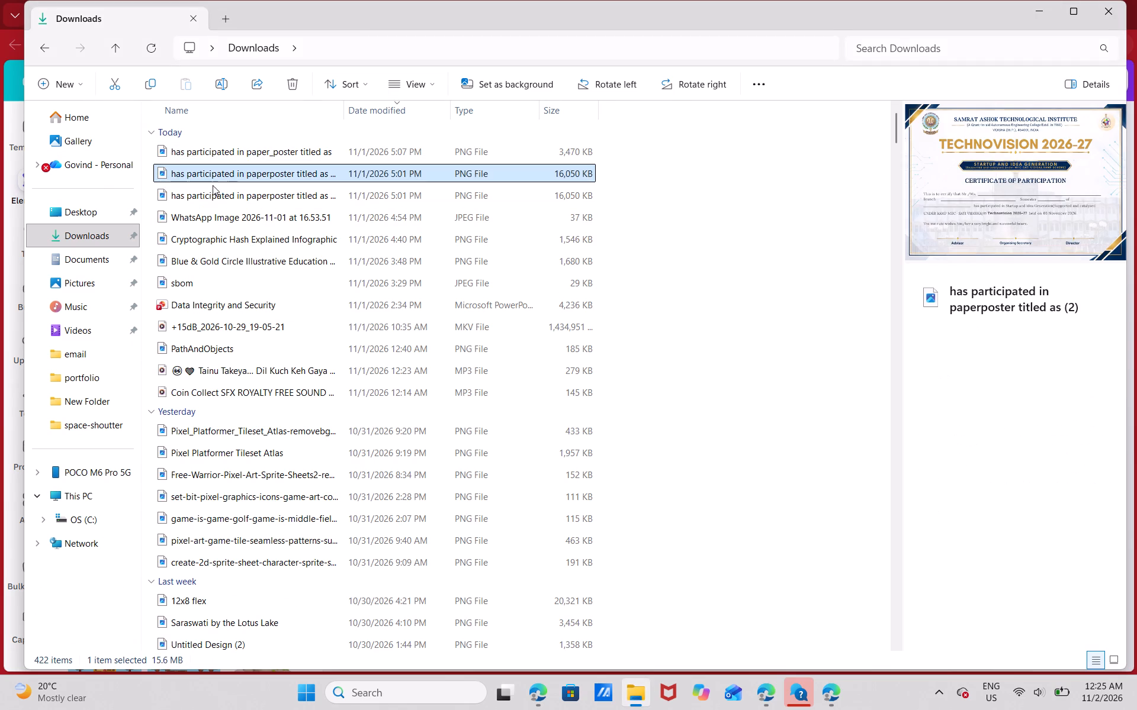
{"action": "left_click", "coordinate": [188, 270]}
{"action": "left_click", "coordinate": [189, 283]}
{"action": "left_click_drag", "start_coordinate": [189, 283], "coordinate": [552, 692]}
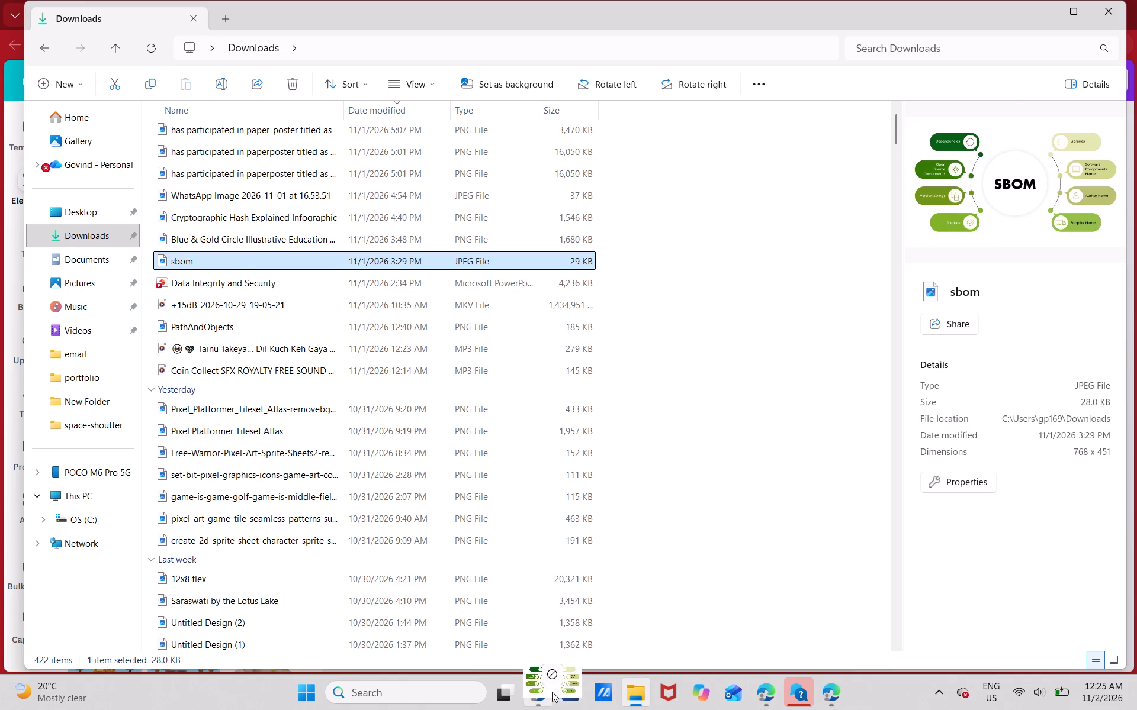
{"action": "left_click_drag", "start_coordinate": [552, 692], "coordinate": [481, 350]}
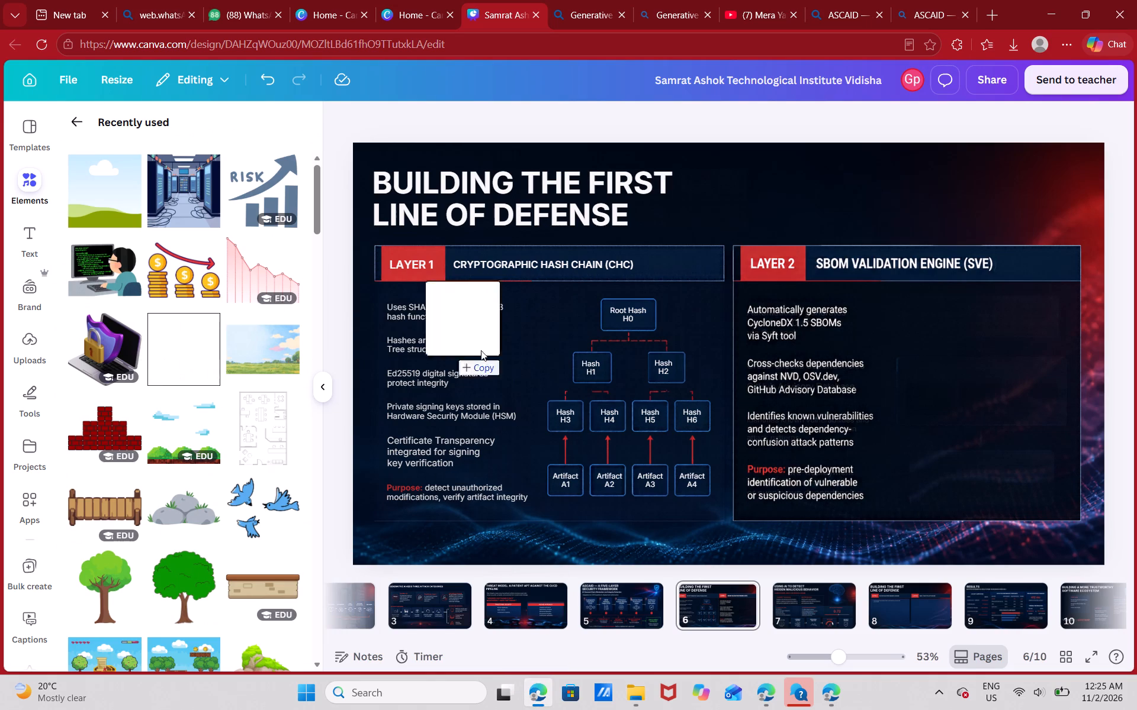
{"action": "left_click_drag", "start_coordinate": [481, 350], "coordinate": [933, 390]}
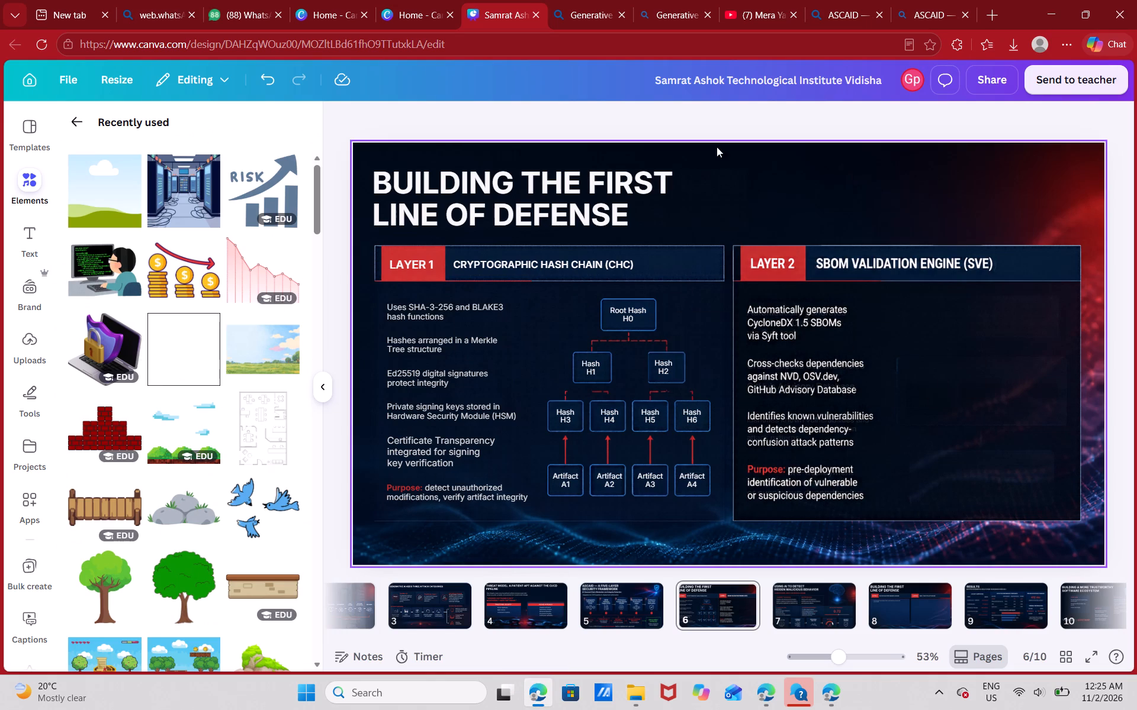
Show the uploaded images and open the file chooser at the Downloads folder for a new upload.
{"action": "left_click", "coordinate": [27, 345]}
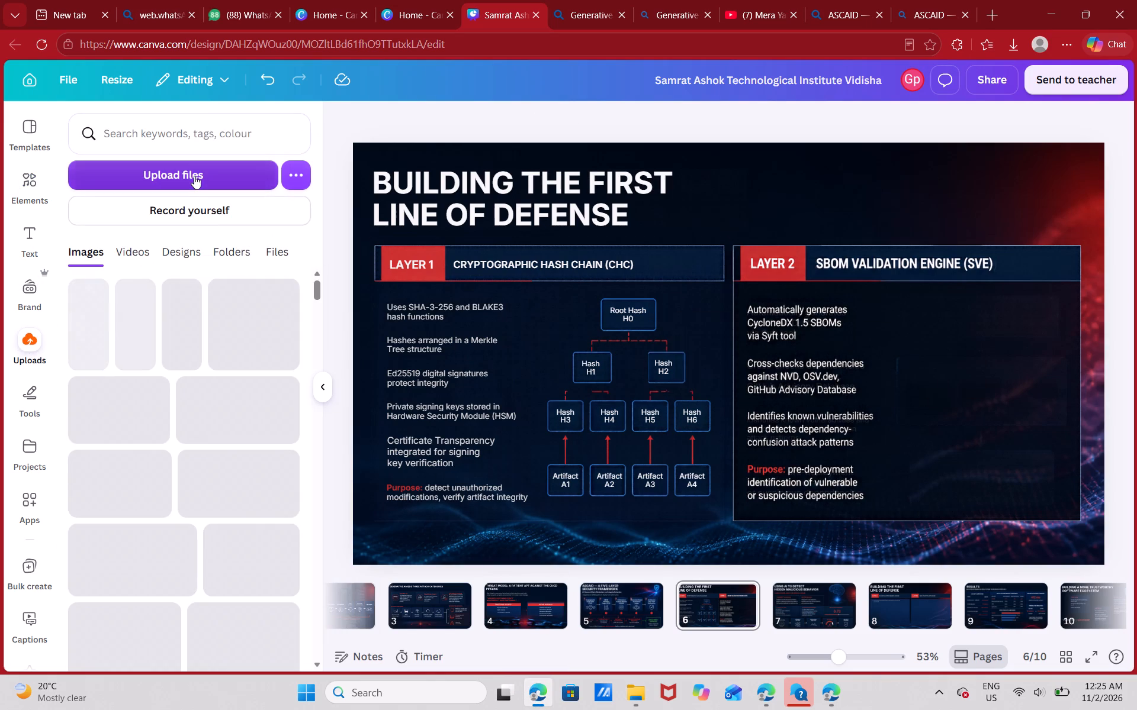
{"action": "left_click", "coordinate": [162, 162]}
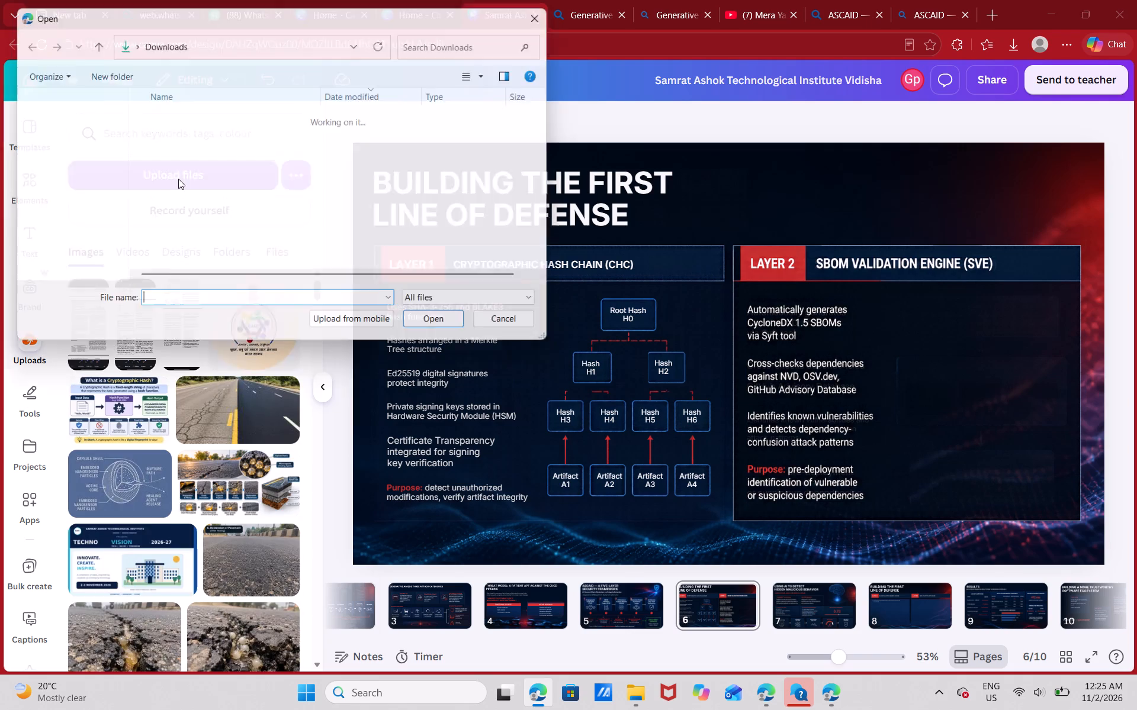
Upload the sbom JPEG image from the Downloads folder to the design's uploads.
{"action": "scroll", "coordinate": [215, 204], "scroll_direction": "down", "scroll_amount": 2}
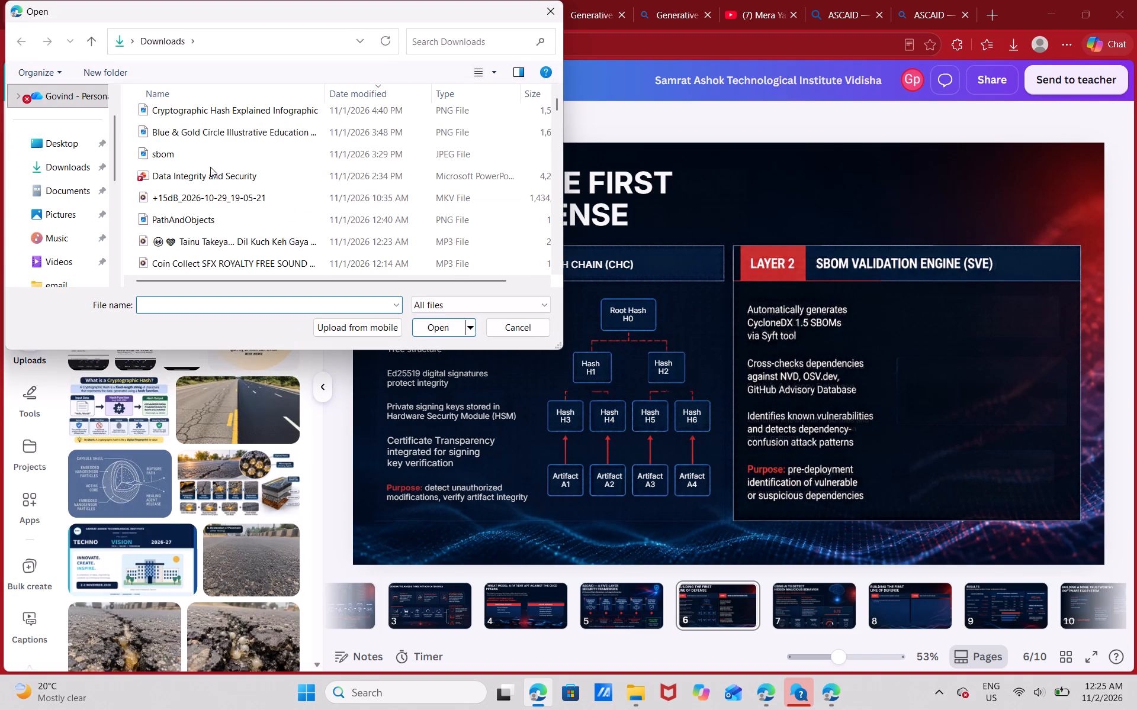
{"action": "left_click", "coordinate": [211, 161]}
{"action": "left_click", "coordinate": [428, 320]}
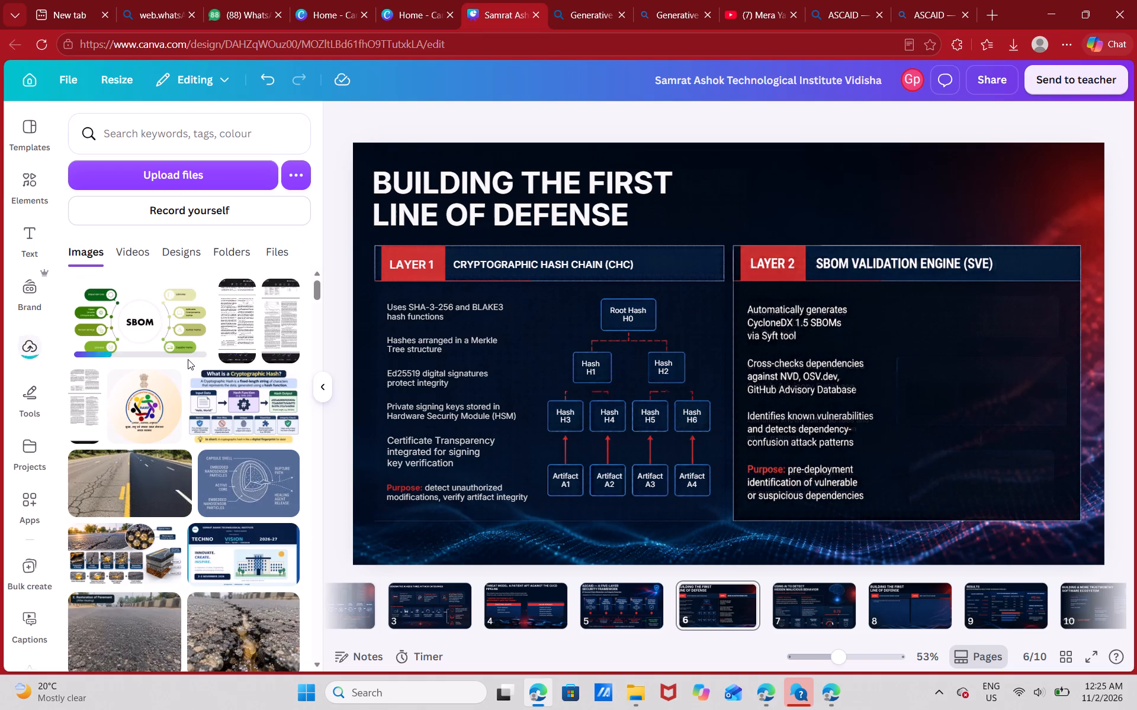
{"action": "scroll", "coordinate": [188, 355], "scroll_direction": "up", "scroll_amount": 4}
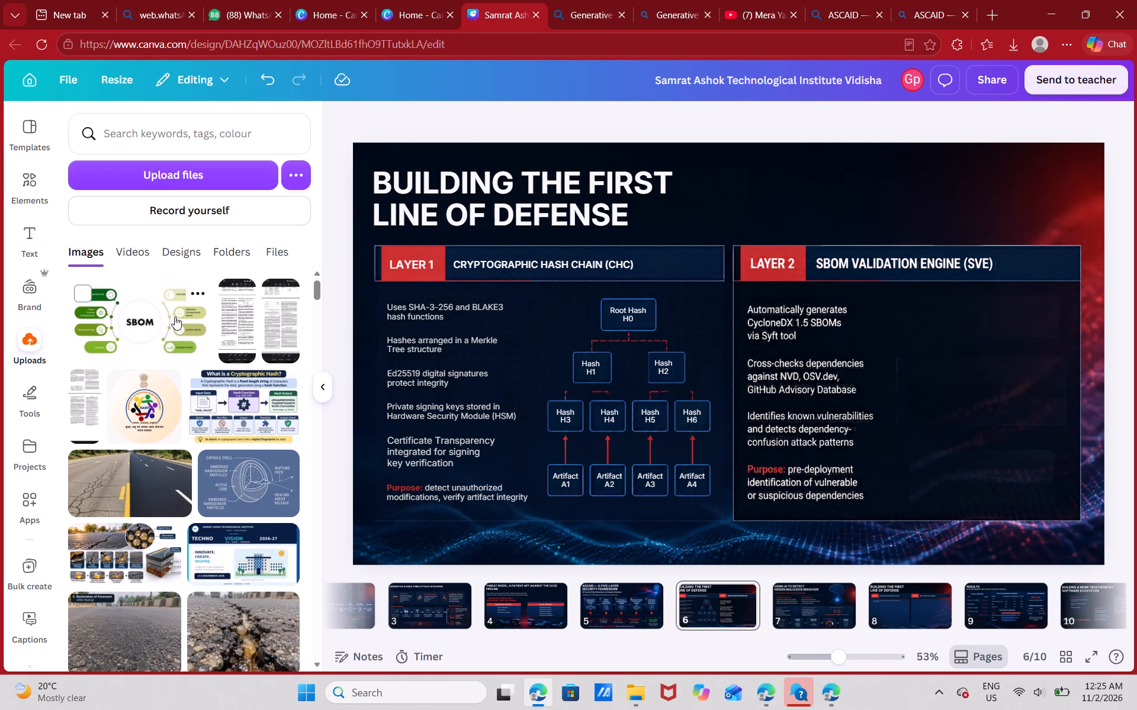
Insert the uploaded SBOM image on slide 6, shrink it and place it beside the LAYER 2 text, just under the panel header.
{"action": "left_click", "coordinate": [175, 317]}
{"action": "left_click_drag", "start_coordinate": [700, 290], "coordinate": [1100, 351]}
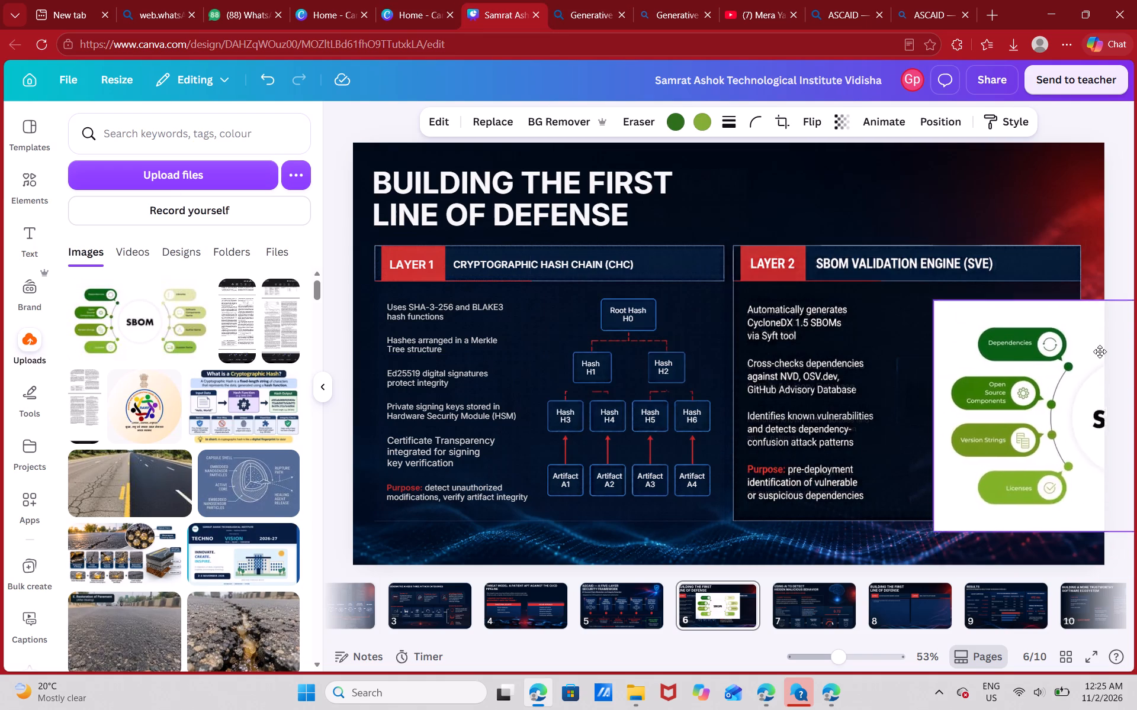
{"action": "left_click_drag", "start_coordinate": [1100, 351], "coordinate": [881, 327]}
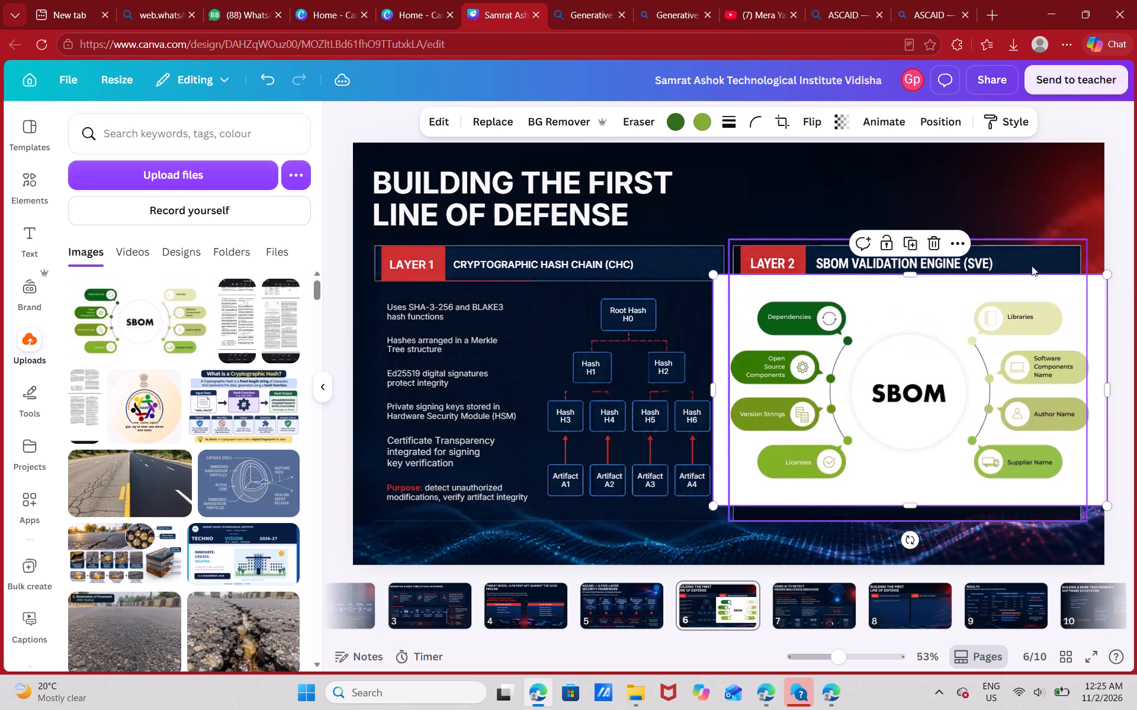
{"action": "left_click_drag", "start_coordinate": [1105, 276], "coordinate": [1013, 335]}
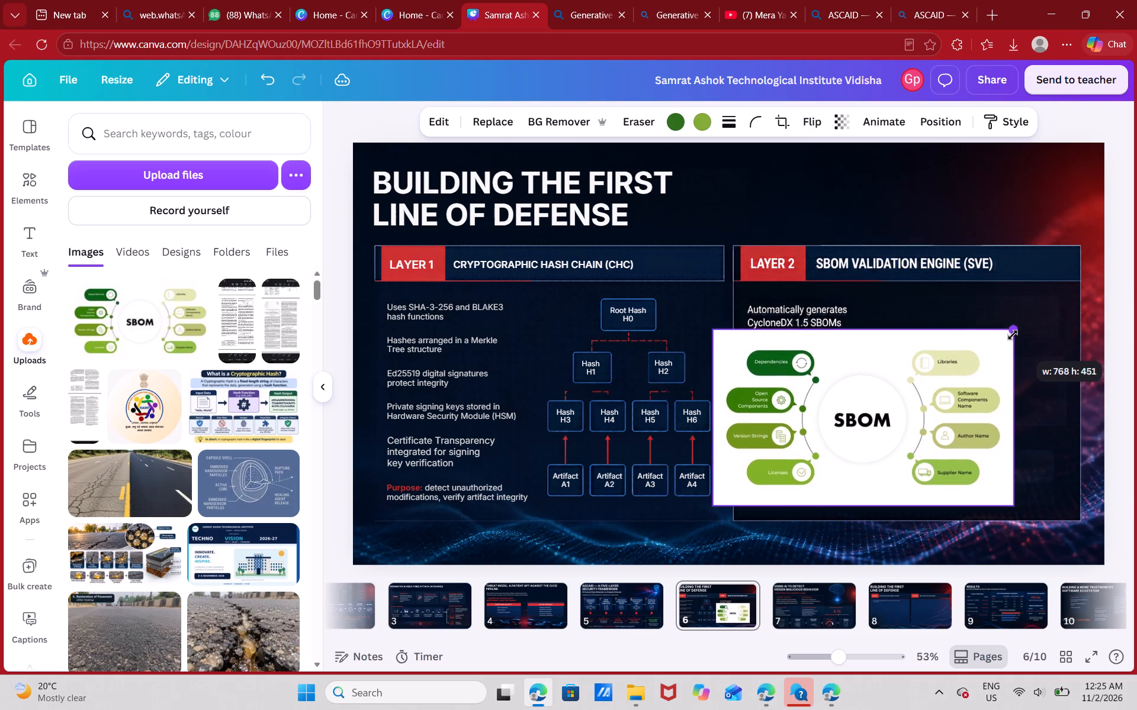
{"action": "left_click_drag", "start_coordinate": [1013, 335], "coordinate": [948, 389]}
{"action": "left_click_drag", "start_coordinate": [815, 418], "coordinate": [896, 393]}
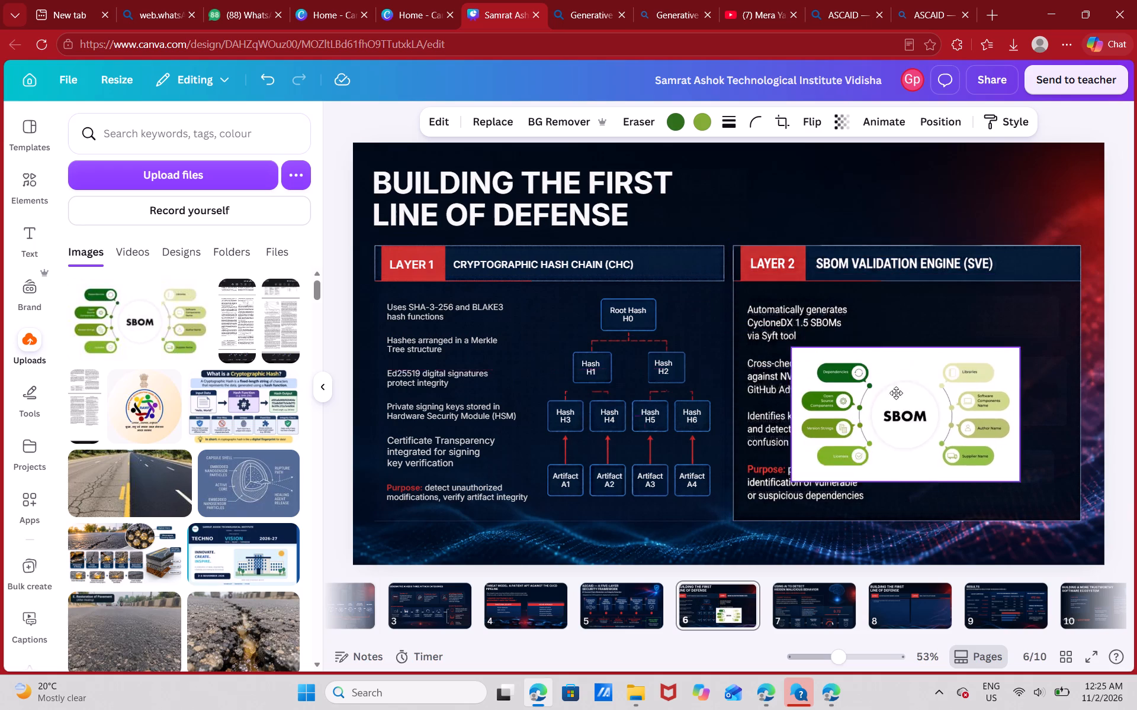
{"action": "left_click_drag", "start_coordinate": [896, 393], "coordinate": [948, 331]}
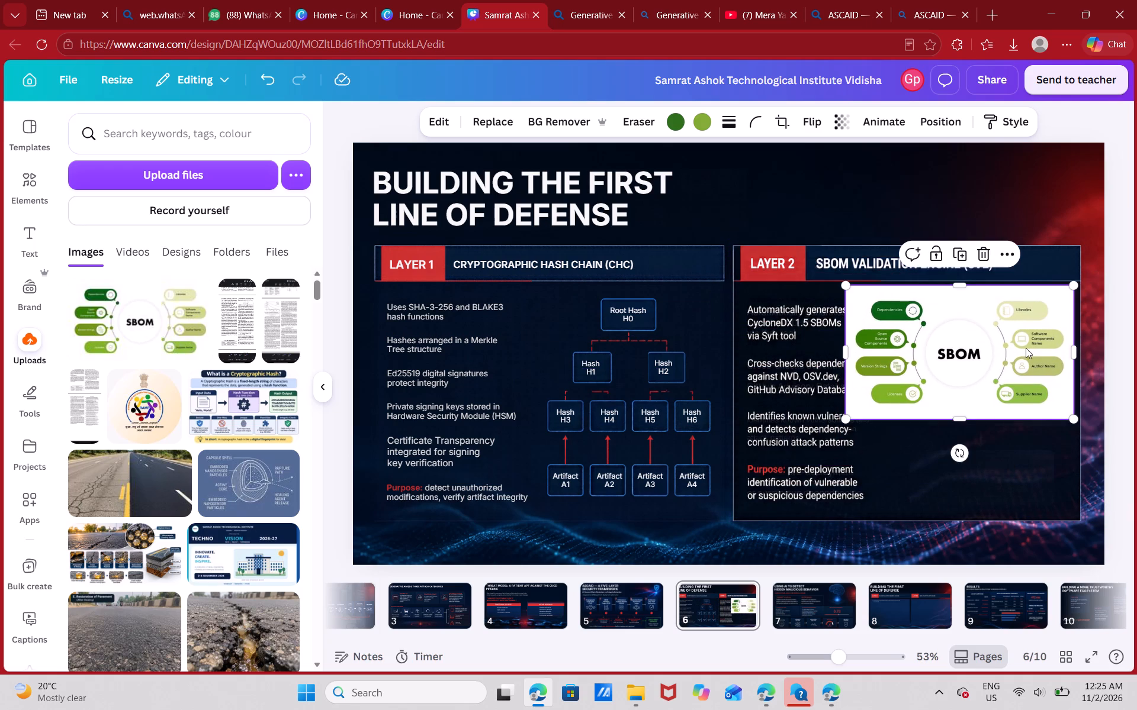
{"action": "left_click", "coordinate": [1034, 196]}
{"action": "left_click_drag", "start_coordinate": [994, 309], "coordinate": [994, 309]}
{"action": "left_click_drag", "start_coordinate": [994, 309], "coordinate": [1002, 304]}
{"action": "left_click", "coordinate": [998, 175]}
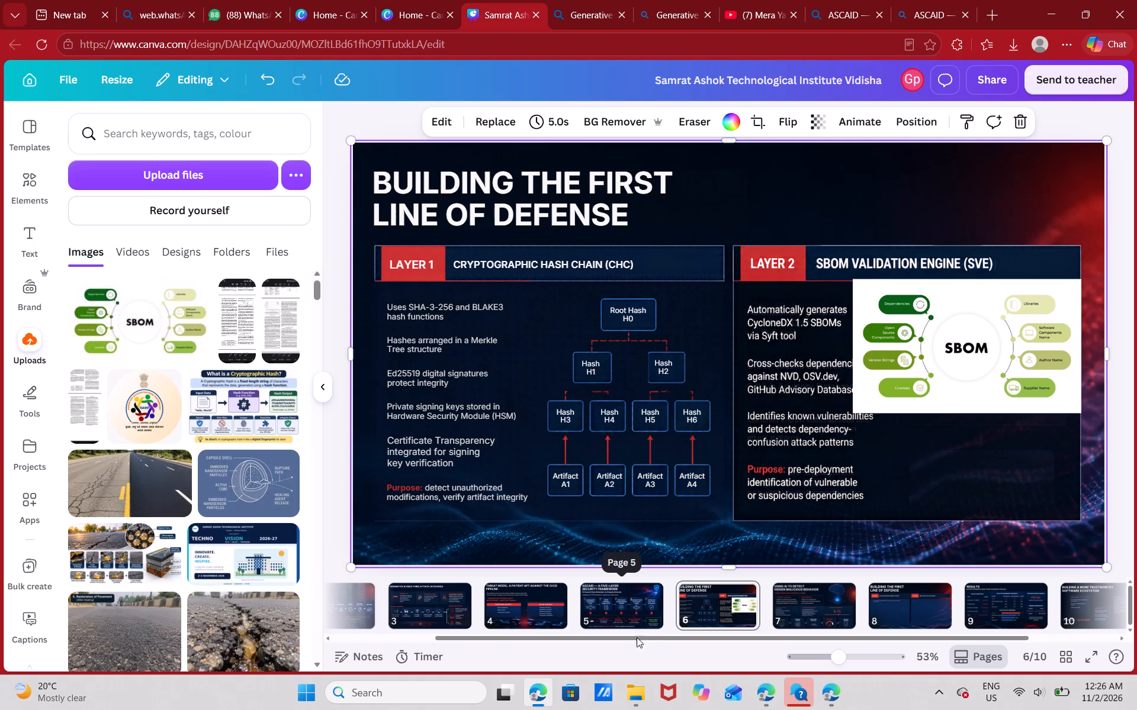
On slide 3, move the SocialEng-Commit heading slightly up, clear of the description beneath it.
{"action": "left_click_drag", "start_coordinate": [637, 637], "coordinate": [451, 634]}
{"action": "left_click", "coordinate": [457, 599]}
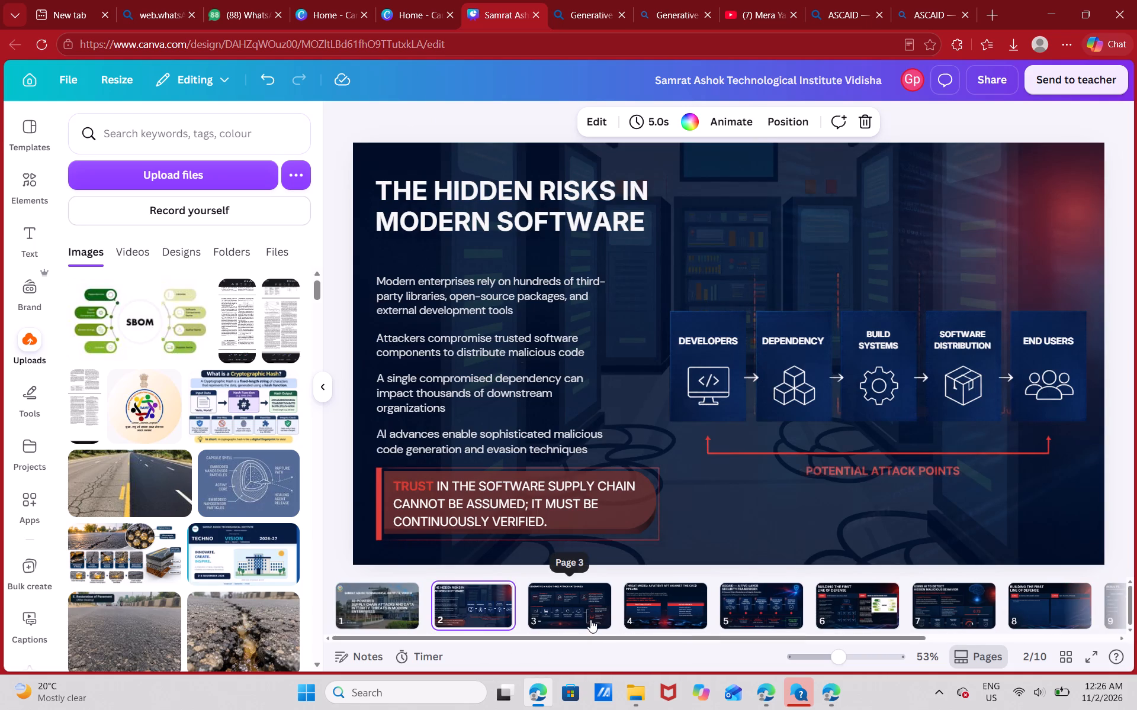
{"action": "left_click", "coordinate": [587, 619]}
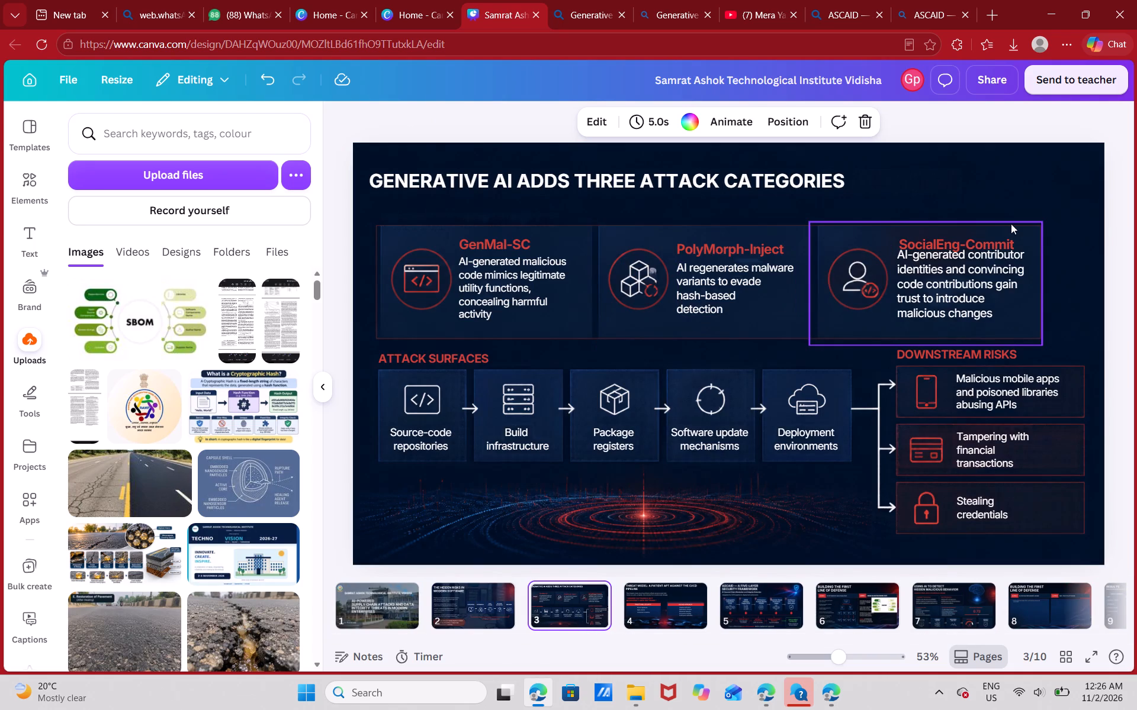
{"action": "left_click", "coordinate": [1011, 246]}
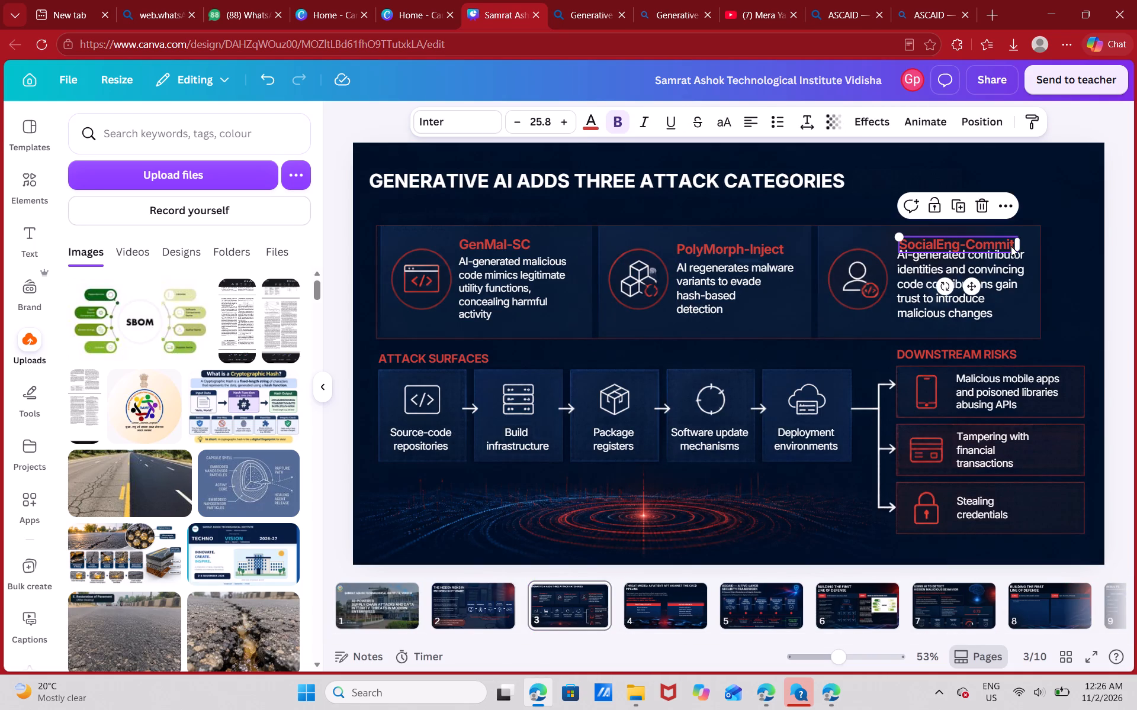
{"action": "left_click", "coordinate": [1064, 219]}
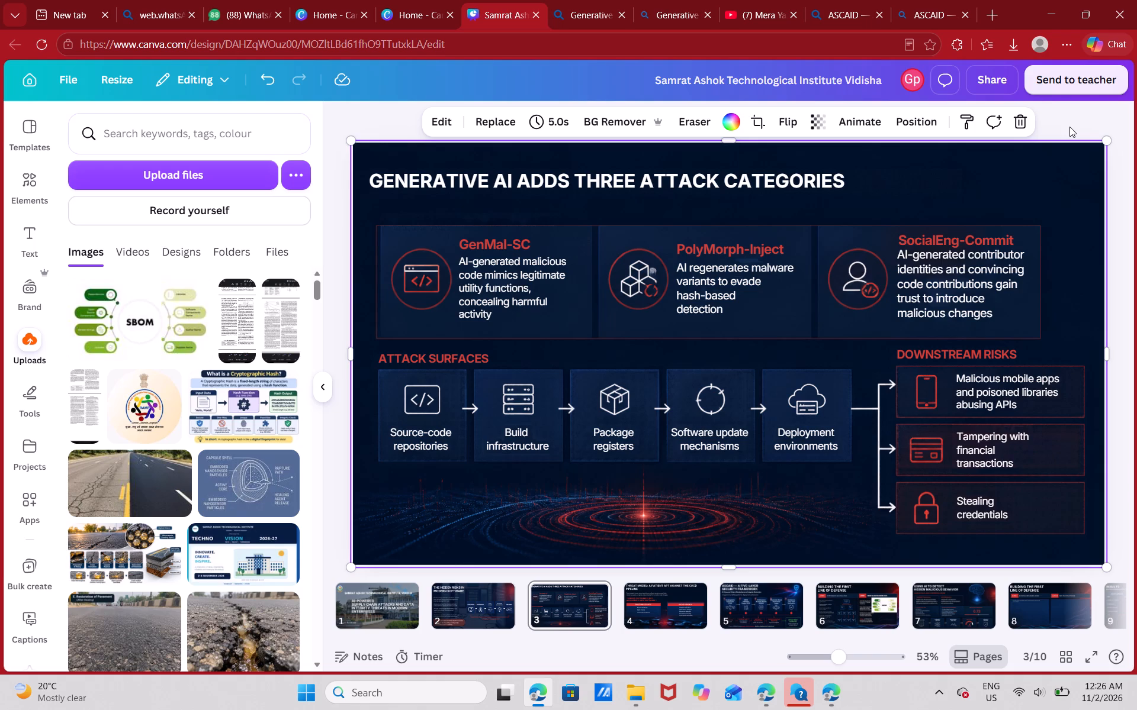
On slide 5, nudge the "AI-Secured Chain Attestation and Integrity Detection" subtitle slightly to the right.
{"action": "left_click", "coordinate": [695, 615]}
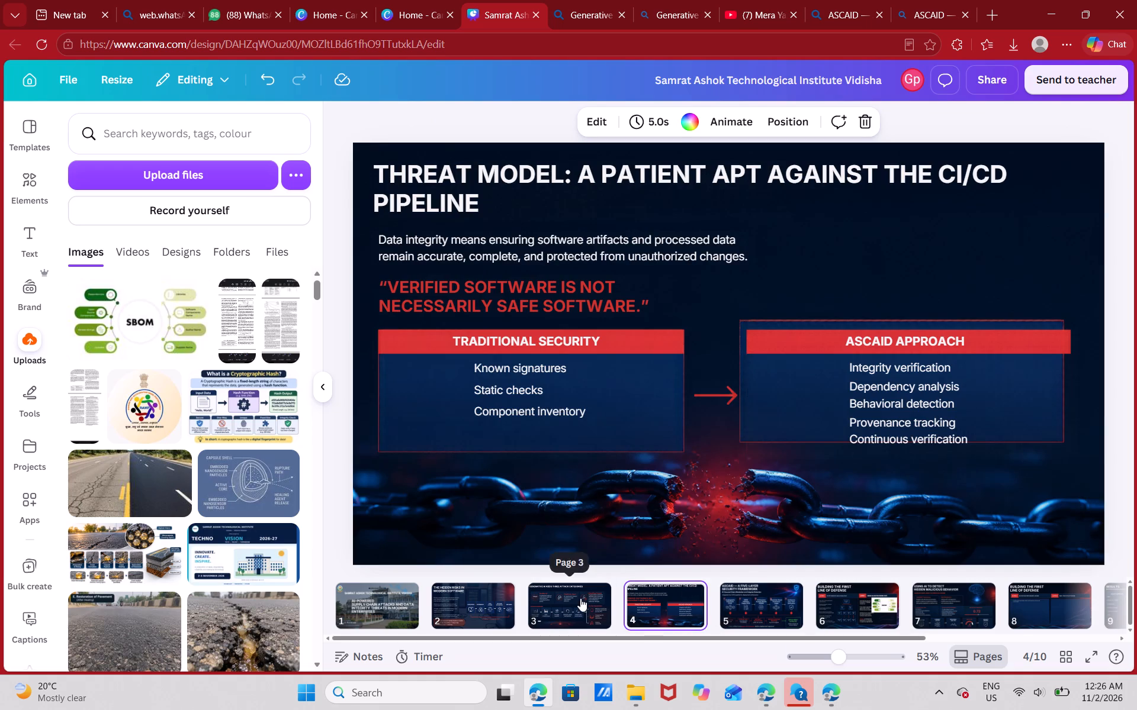
{"action": "left_click", "coordinate": [580, 598]}
{"action": "left_click", "coordinate": [744, 602]}
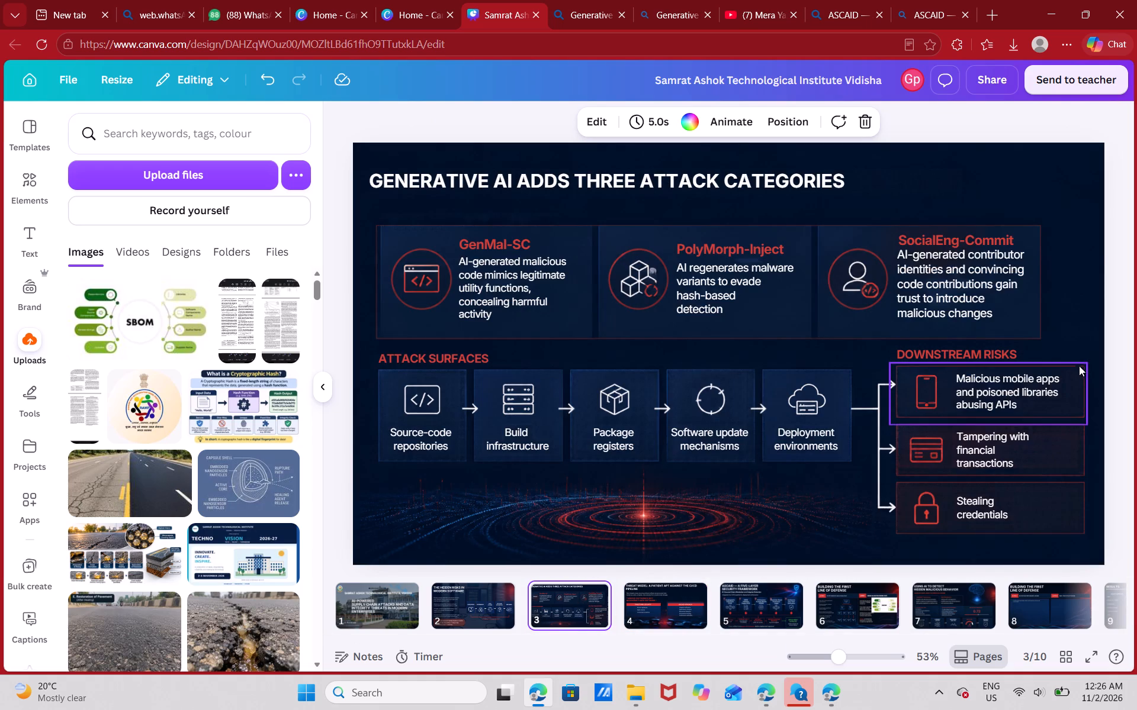
{"action": "left_click", "coordinate": [763, 605]}
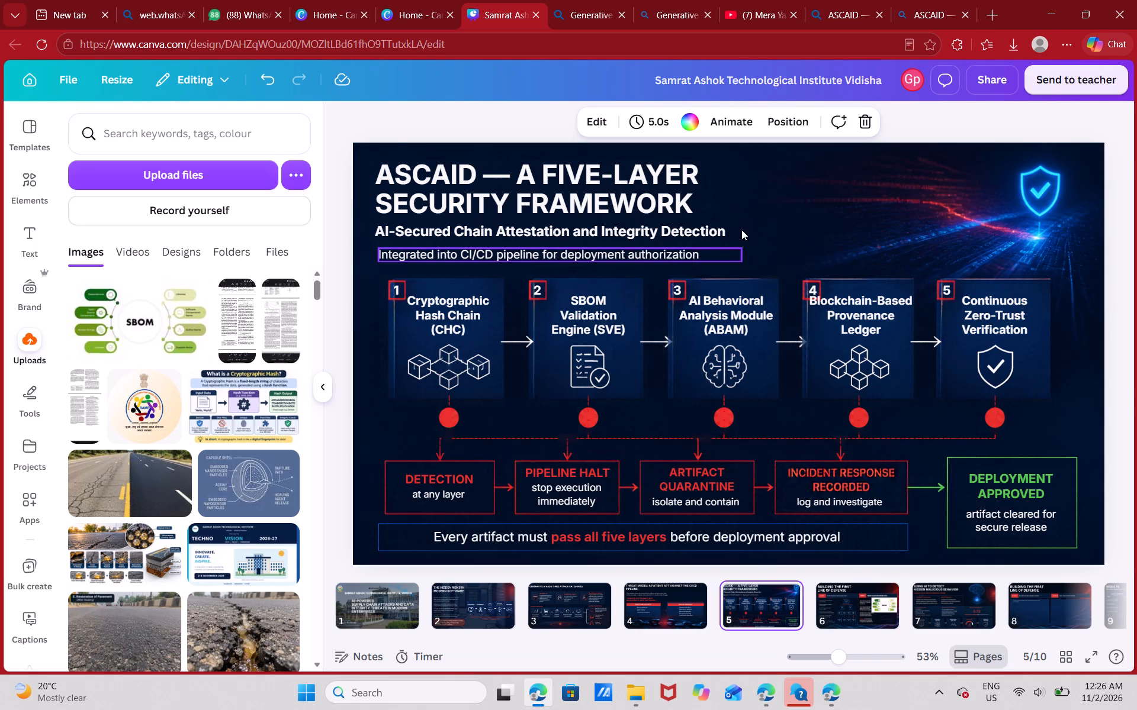
{"action": "left_click", "coordinate": [769, 209]}
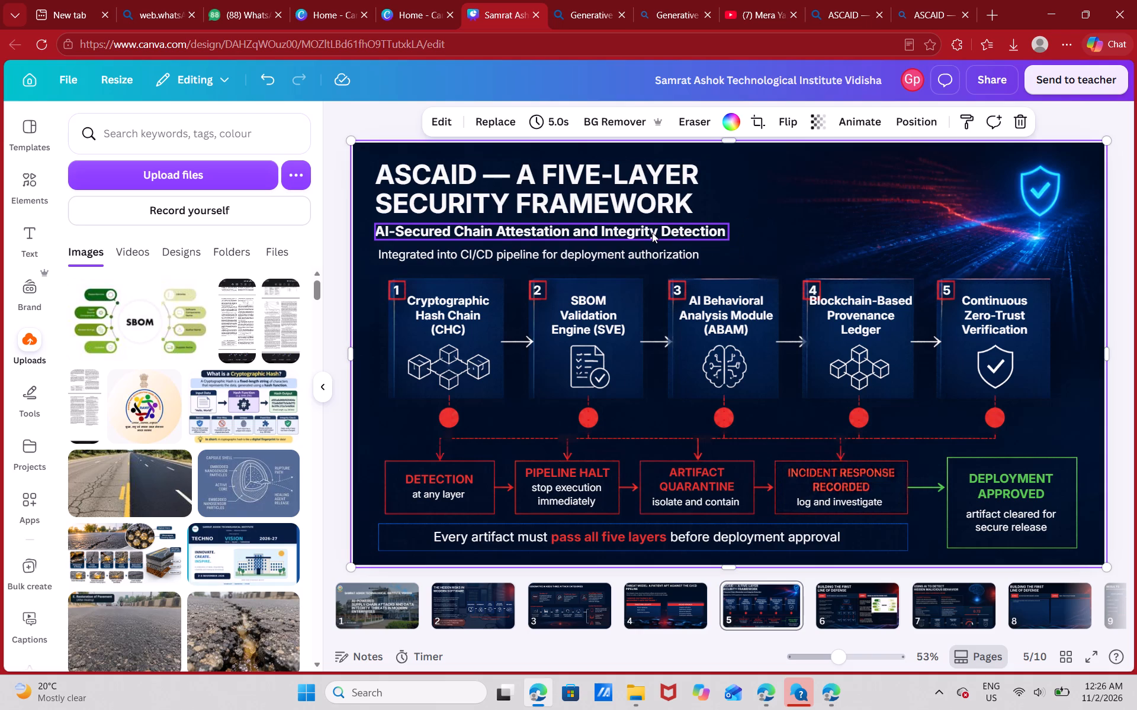
{"action": "left_click", "coordinate": [652, 233]}
{"action": "key", "text": "Right"}
{"action": "key", "text": "Right"}
{"action": "key", "text": "Right"}
{"action": "key", "text": "Right"}
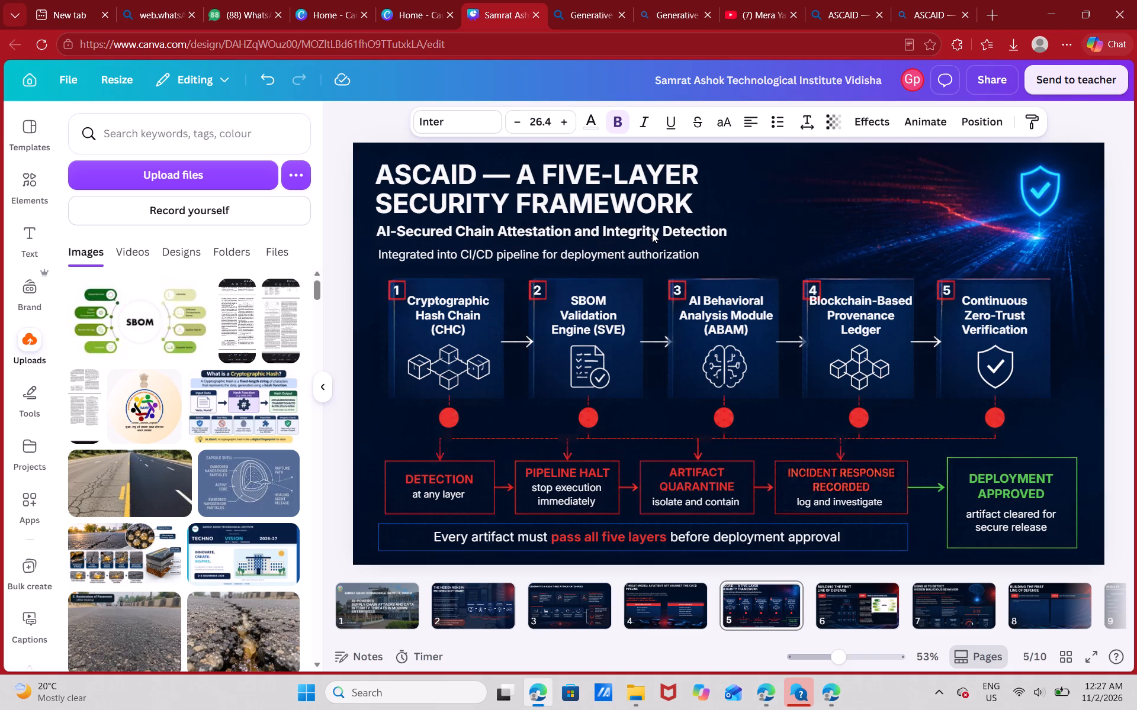
{"action": "left_click", "coordinate": [796, 153]}
Review the layout and content of slides 2, 3 and 4.
{"action": "left_click", "coordinate": [473, 609]}
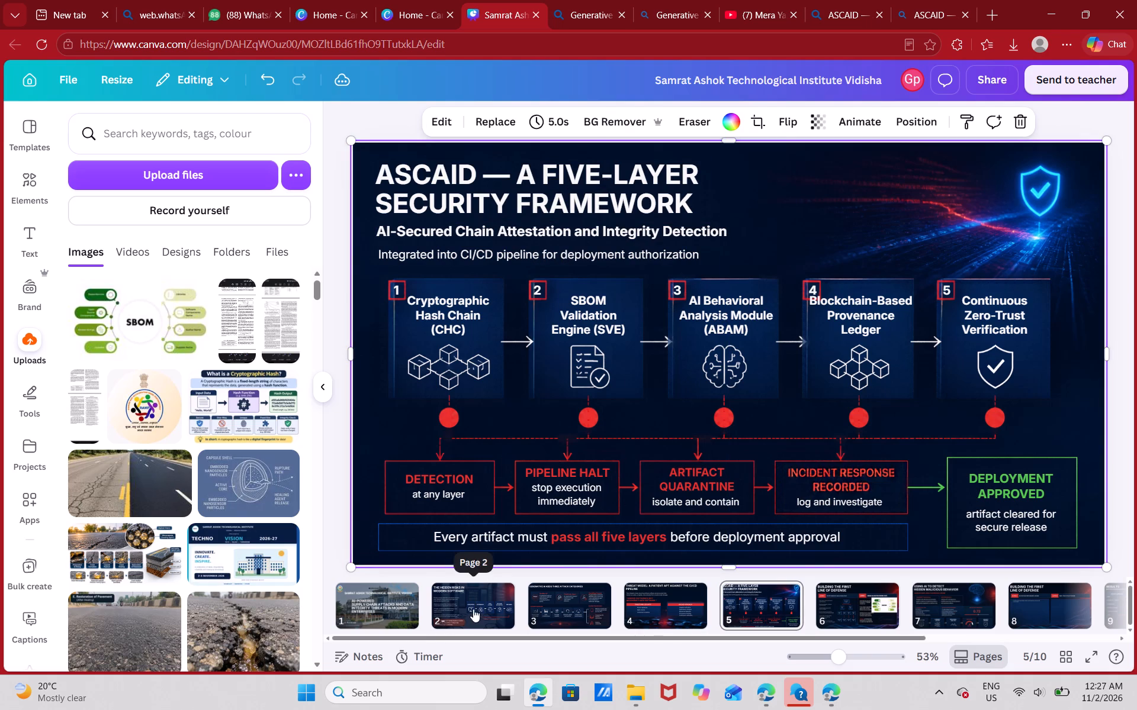
{"action": "left_click", "coordinate": [566, 602]}
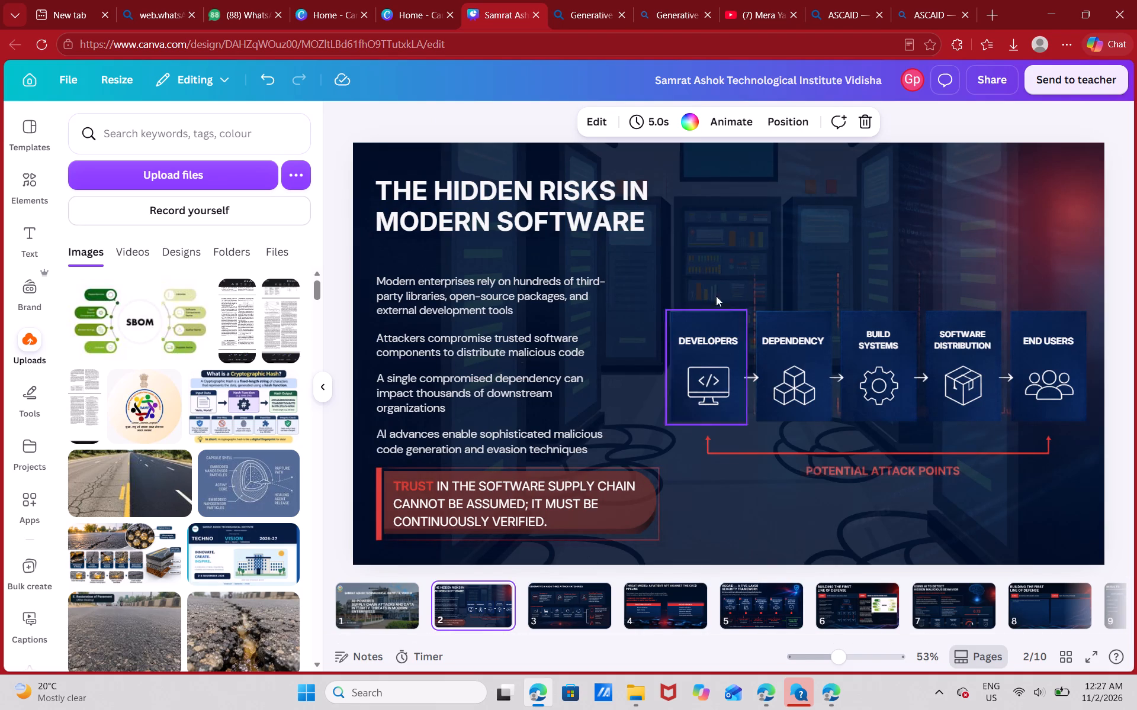
{"action": "left_click", "coordinate": [584, 606]}
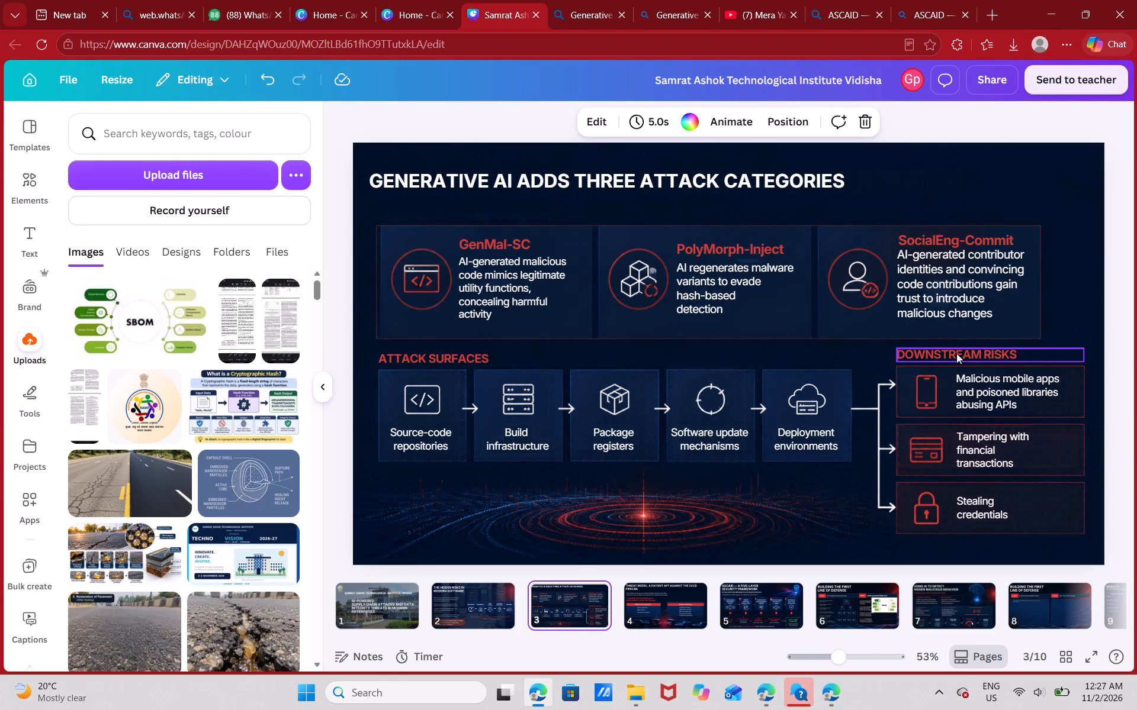
{"action": "left_click", "coordinate": [657, 612]}
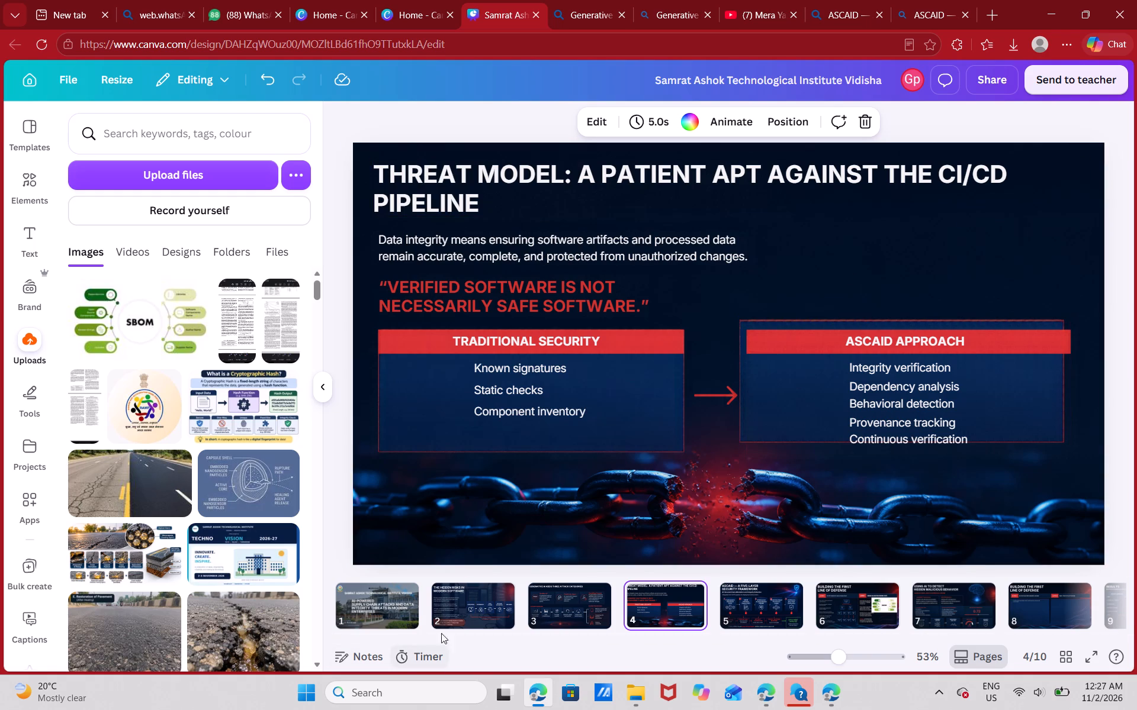
{"action": "left_click", "coordinate": [467, 586]}
{"action": "left_click", "coordinate": [447, 609]}
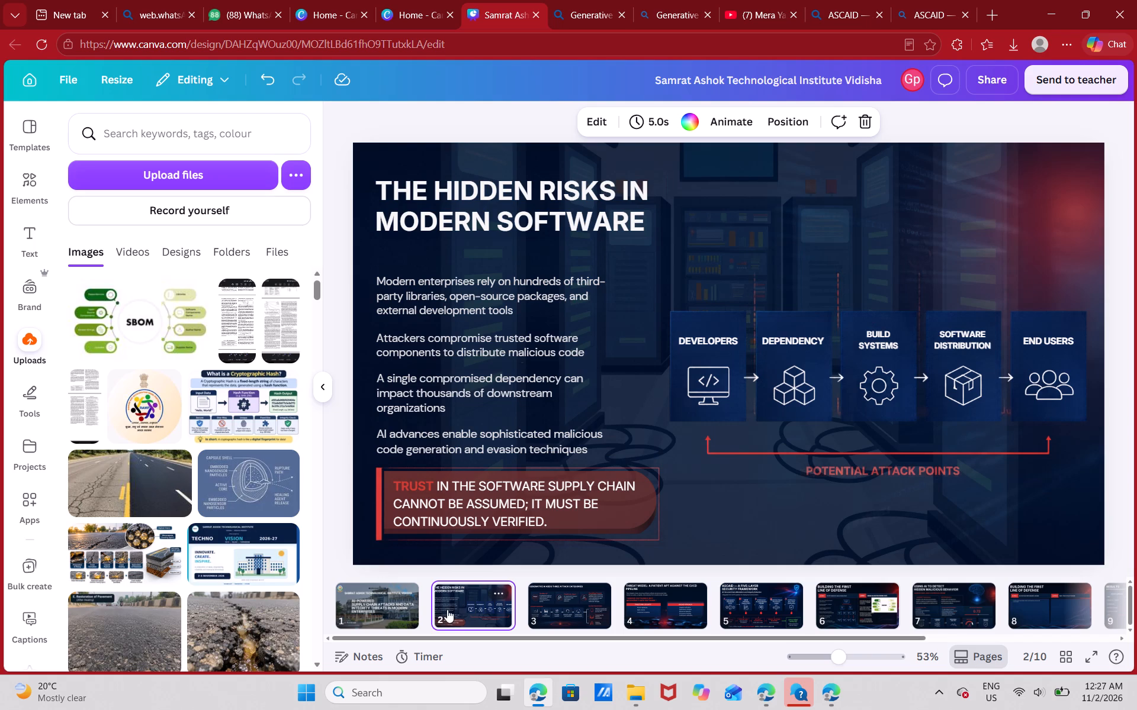
{"action": "left_click", "coordinate": [560, 599]}
{"action": "left_click", "coordinate": [667, 606]}
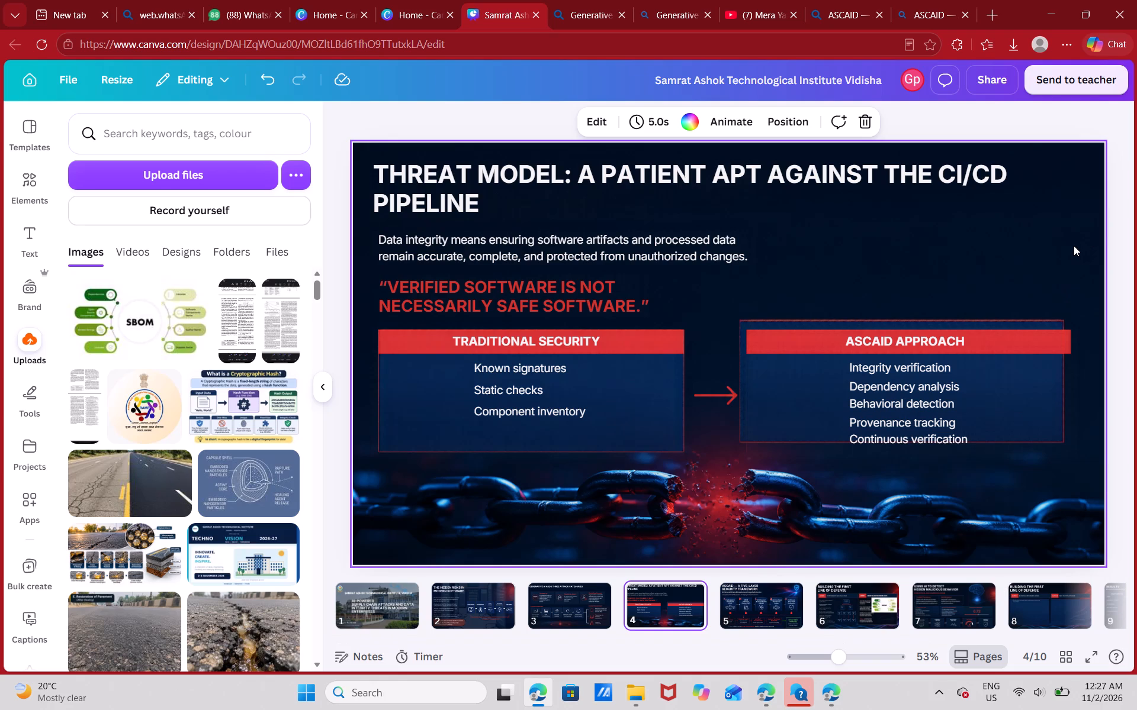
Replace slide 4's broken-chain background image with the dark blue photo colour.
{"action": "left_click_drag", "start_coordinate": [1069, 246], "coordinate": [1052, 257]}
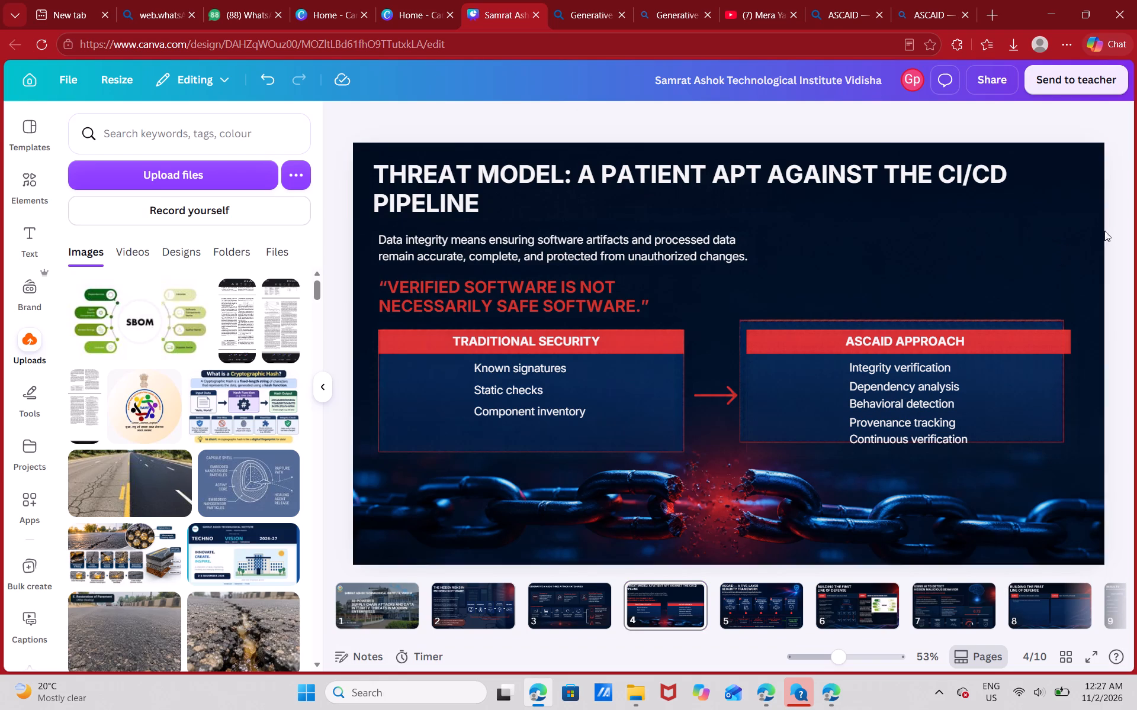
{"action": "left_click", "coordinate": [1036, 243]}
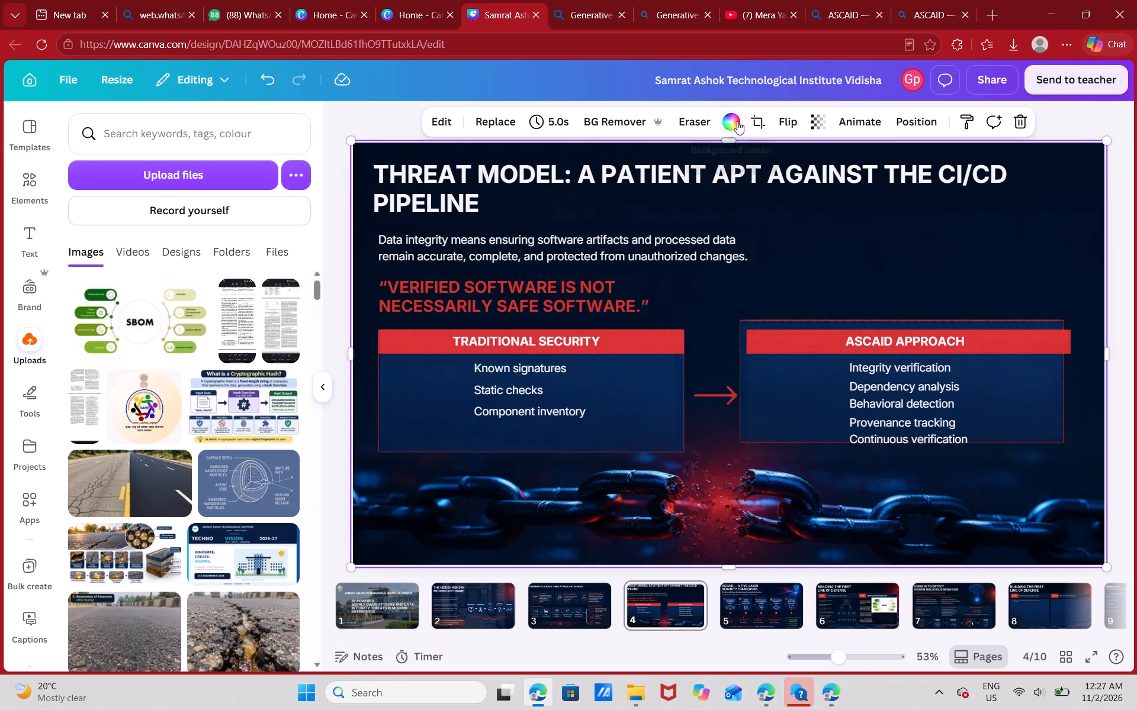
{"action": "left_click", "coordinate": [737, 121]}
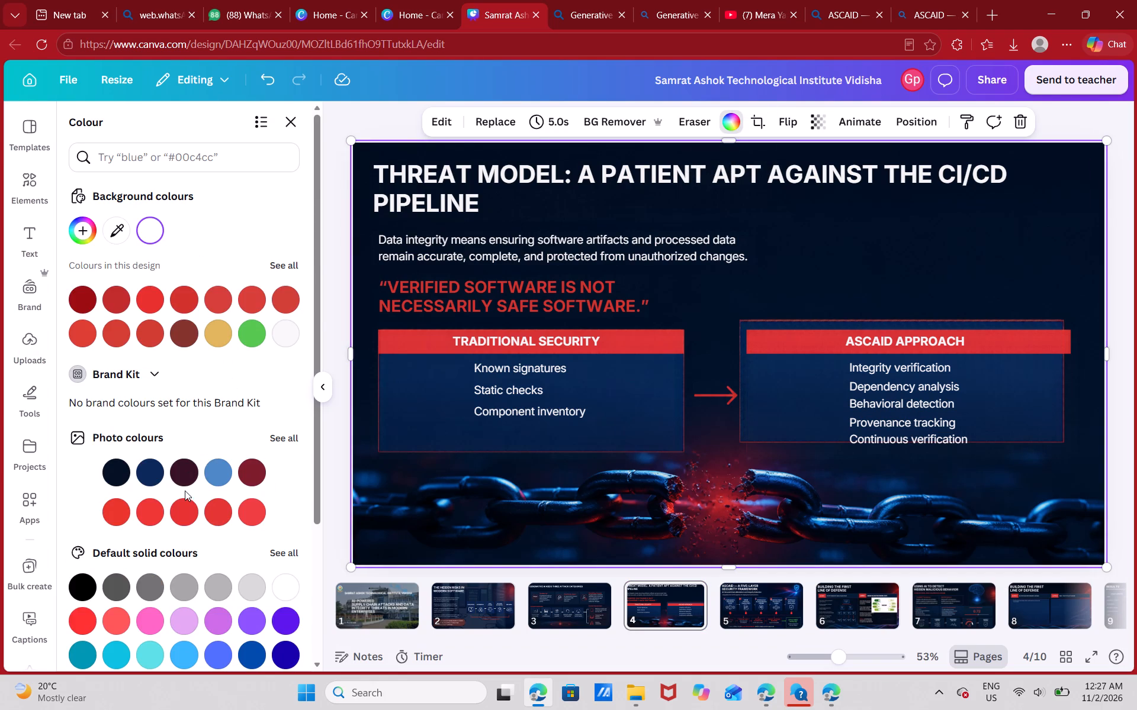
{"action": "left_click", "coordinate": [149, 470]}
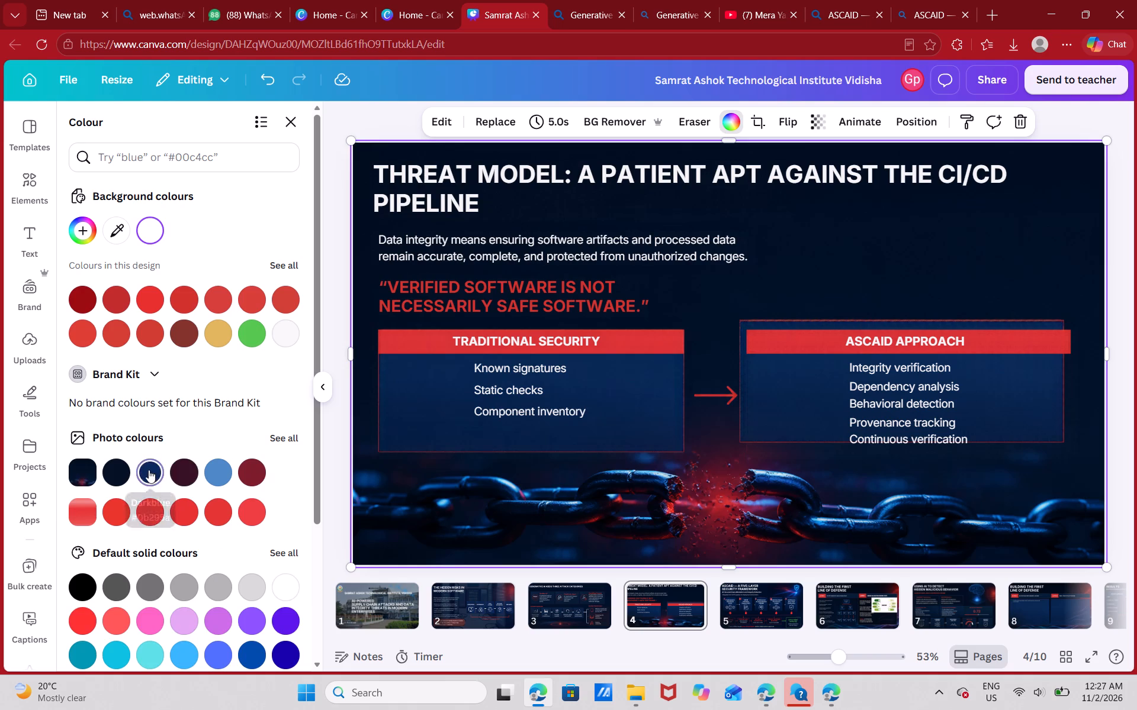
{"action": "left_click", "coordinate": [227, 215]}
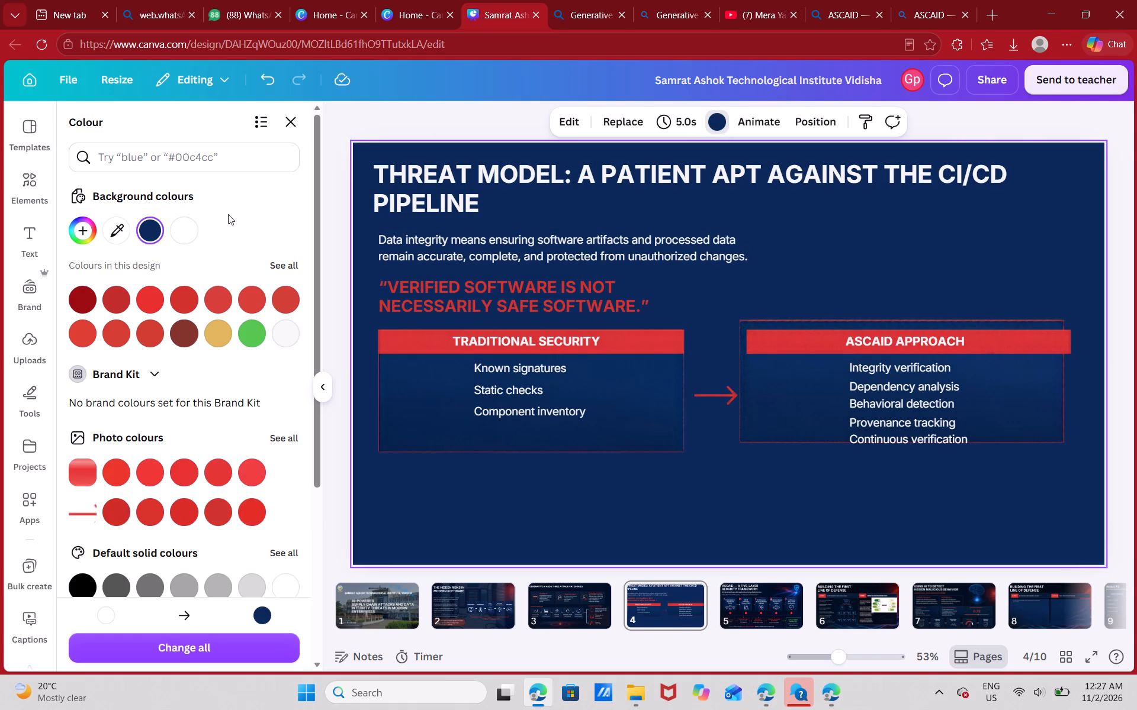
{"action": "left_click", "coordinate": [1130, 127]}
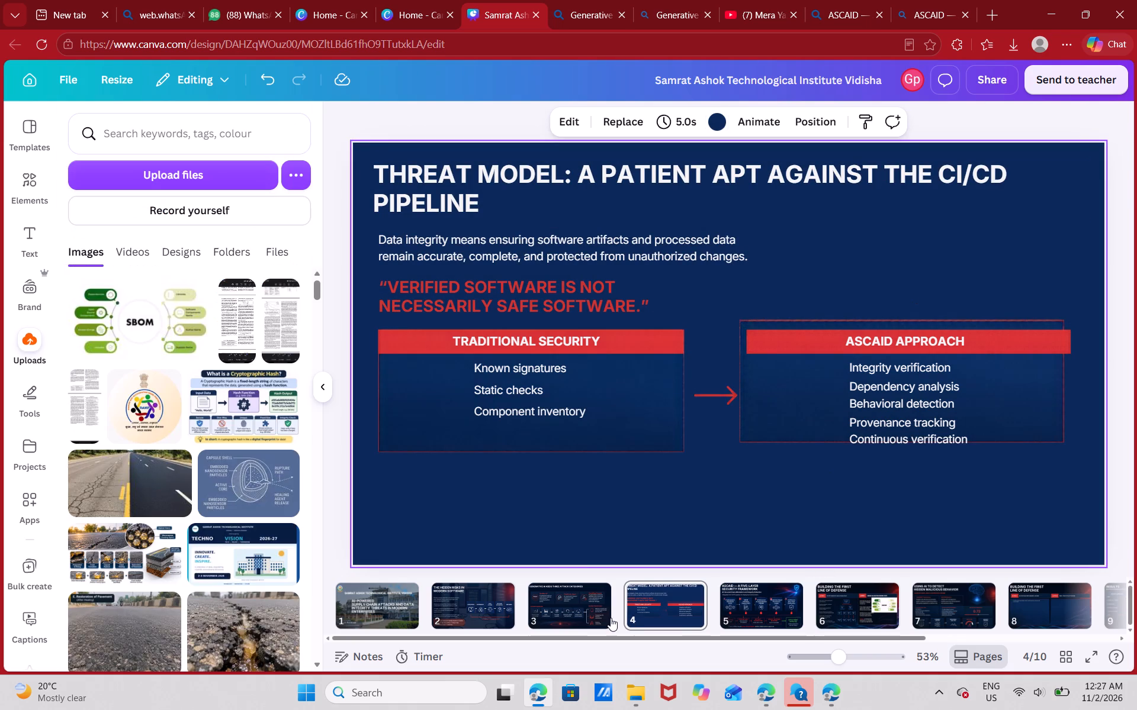
Set slide 4's background to the design's Greyorange colour, #e0b65b.
{"action": "left_click", "coordinate": [943, 280]}
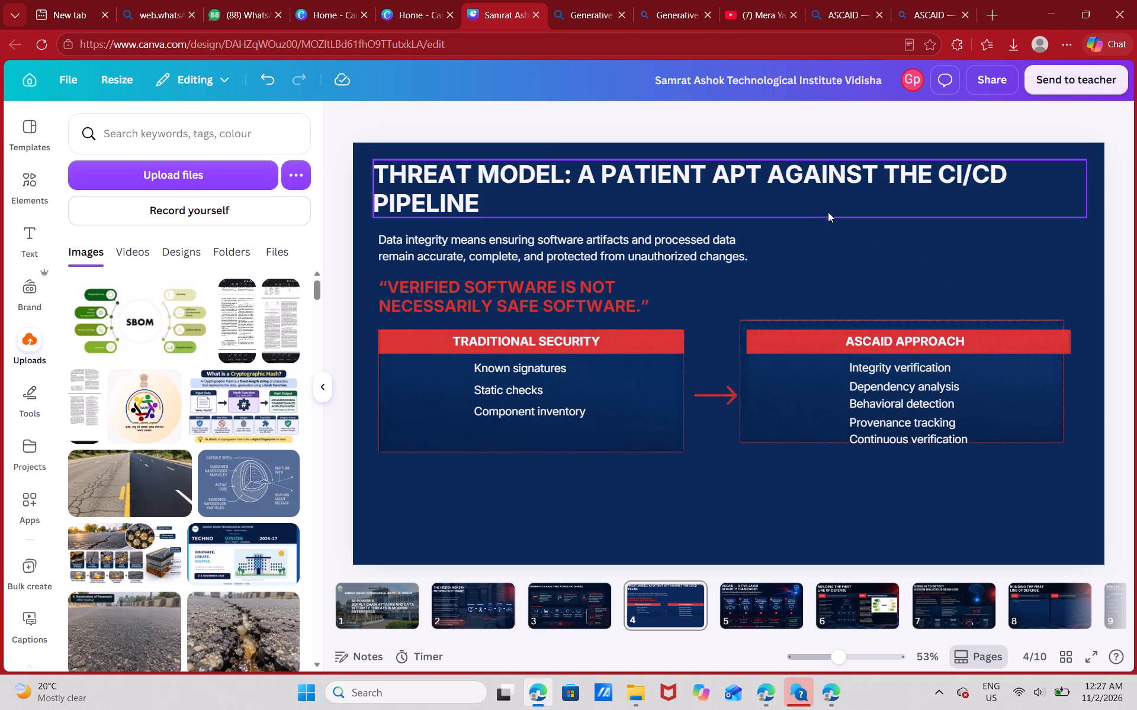
{"action": "left_click", "coordinate": [959, 259]}
{"action": "left_click", "coordinate": [715, 124]}
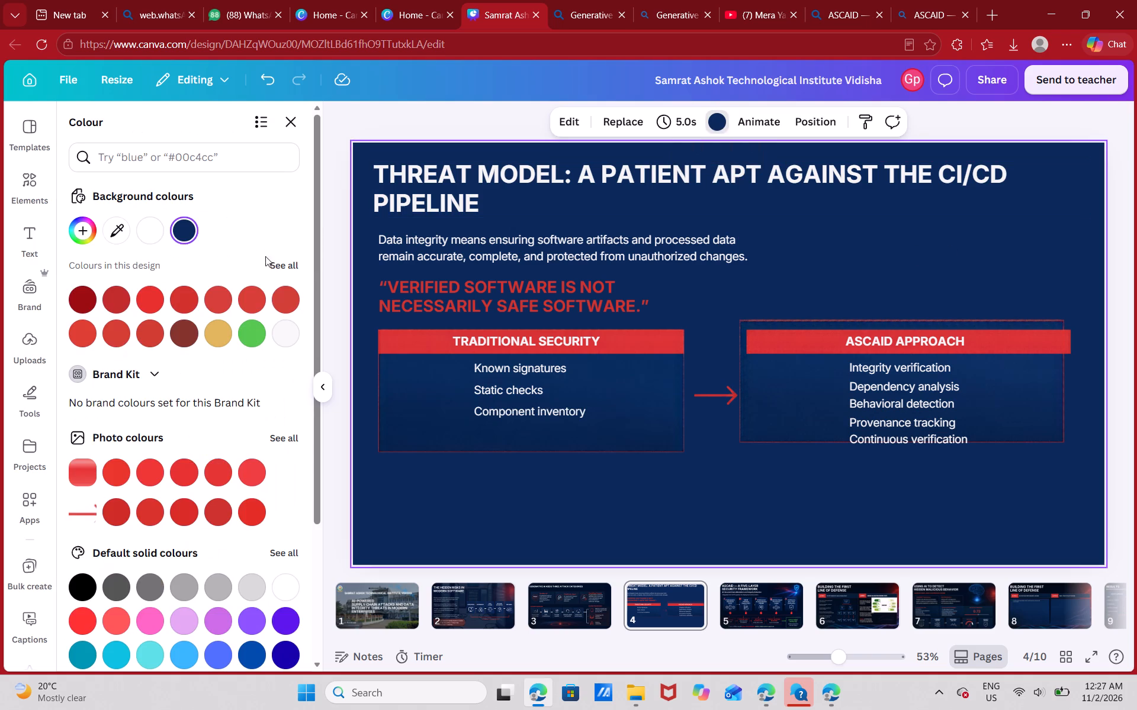
{"action": "left_click", "coordinate": [208, 330]}
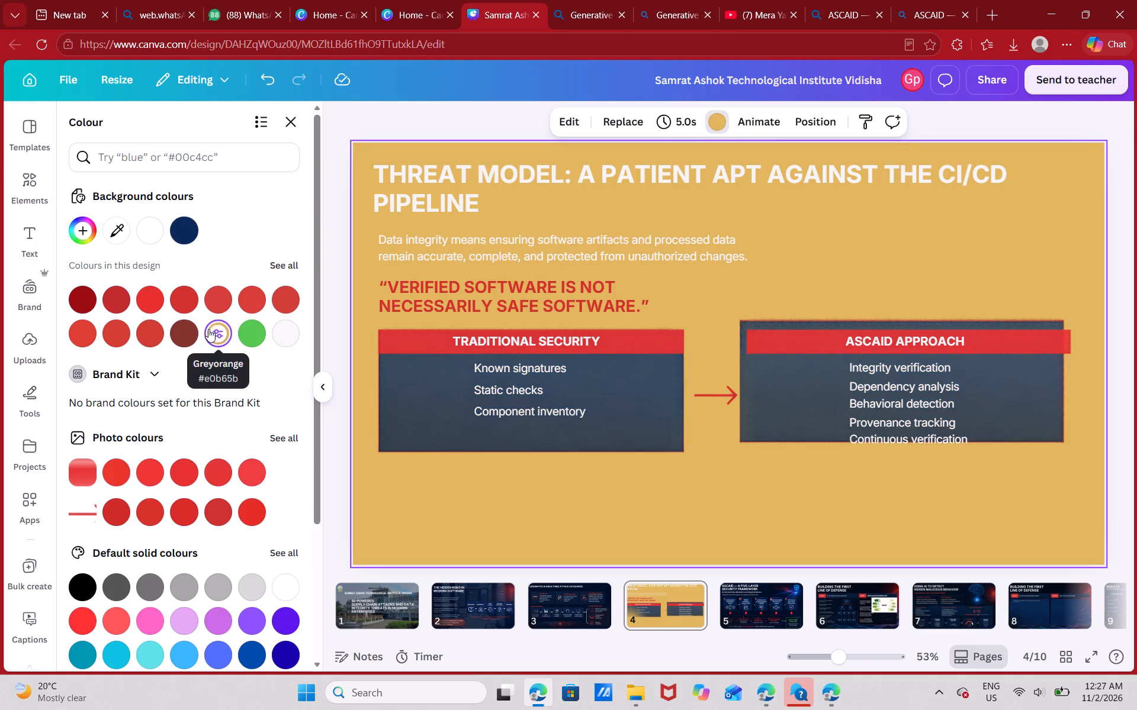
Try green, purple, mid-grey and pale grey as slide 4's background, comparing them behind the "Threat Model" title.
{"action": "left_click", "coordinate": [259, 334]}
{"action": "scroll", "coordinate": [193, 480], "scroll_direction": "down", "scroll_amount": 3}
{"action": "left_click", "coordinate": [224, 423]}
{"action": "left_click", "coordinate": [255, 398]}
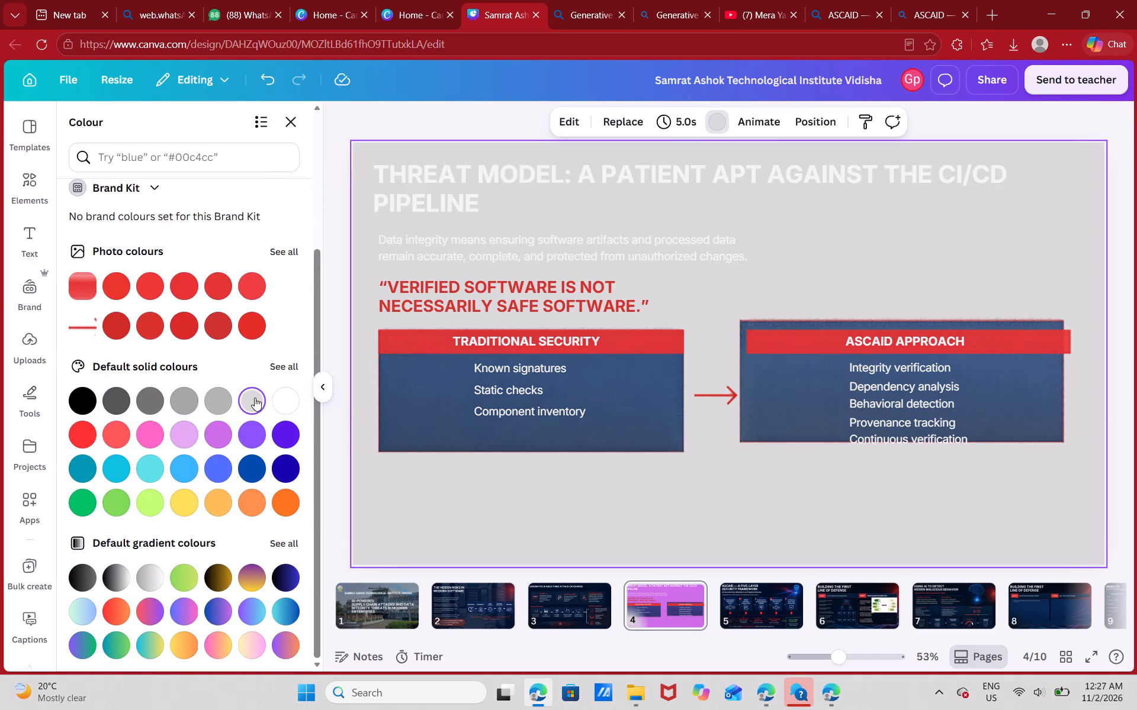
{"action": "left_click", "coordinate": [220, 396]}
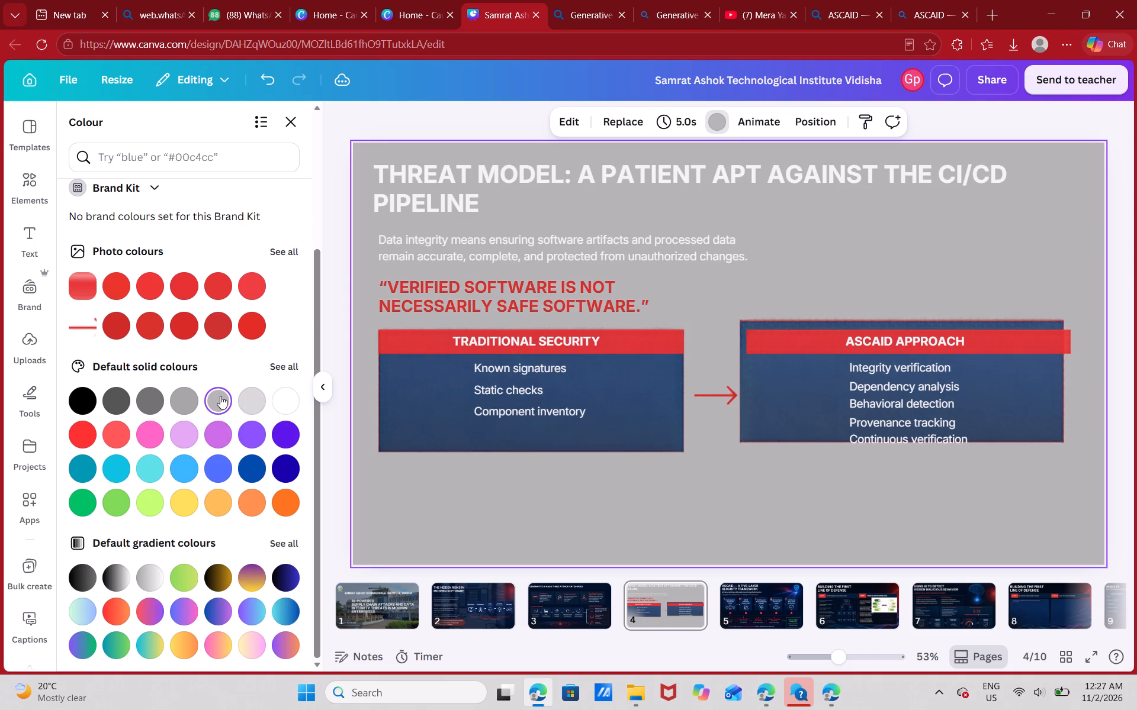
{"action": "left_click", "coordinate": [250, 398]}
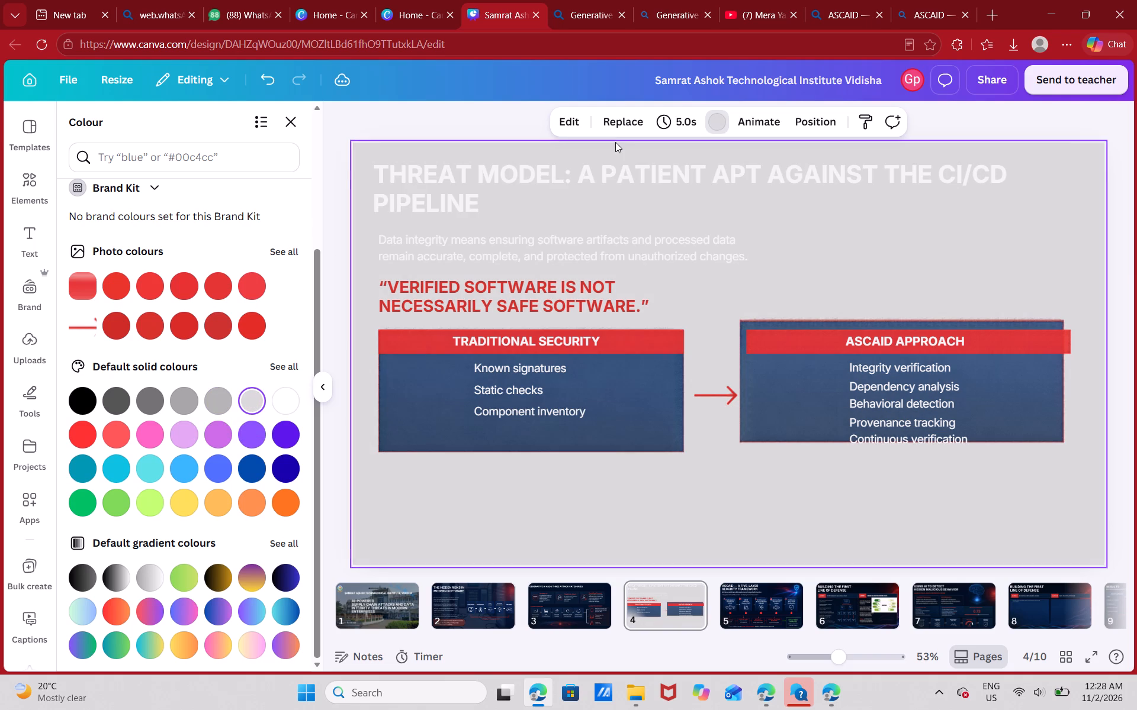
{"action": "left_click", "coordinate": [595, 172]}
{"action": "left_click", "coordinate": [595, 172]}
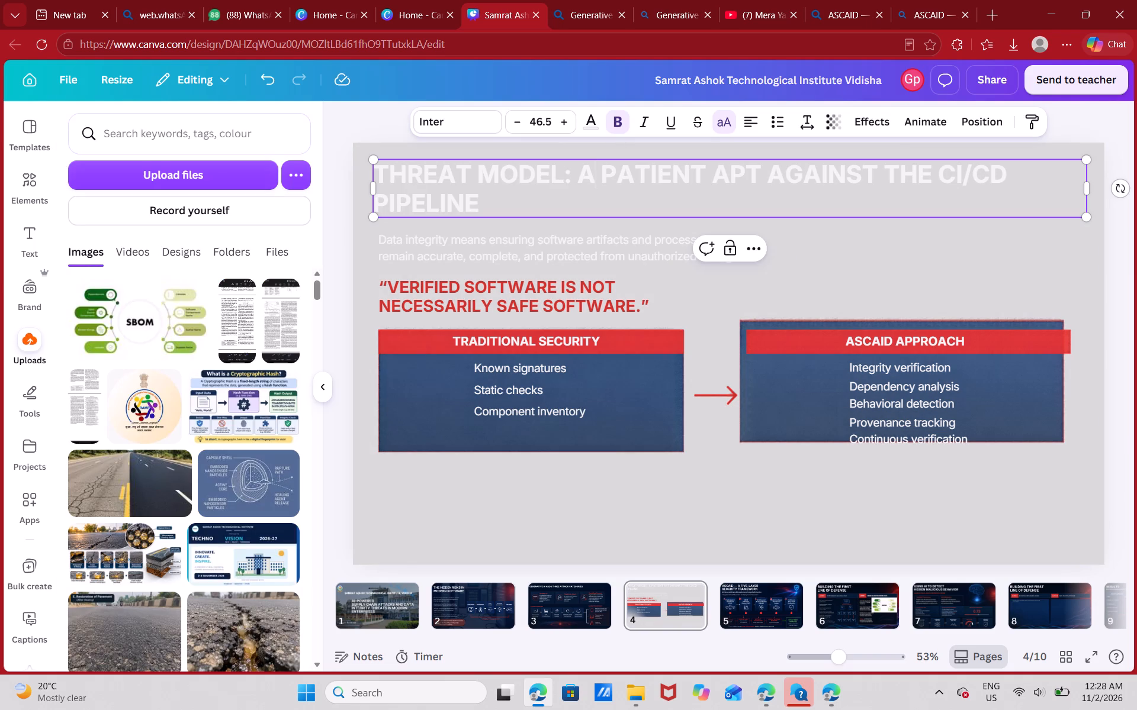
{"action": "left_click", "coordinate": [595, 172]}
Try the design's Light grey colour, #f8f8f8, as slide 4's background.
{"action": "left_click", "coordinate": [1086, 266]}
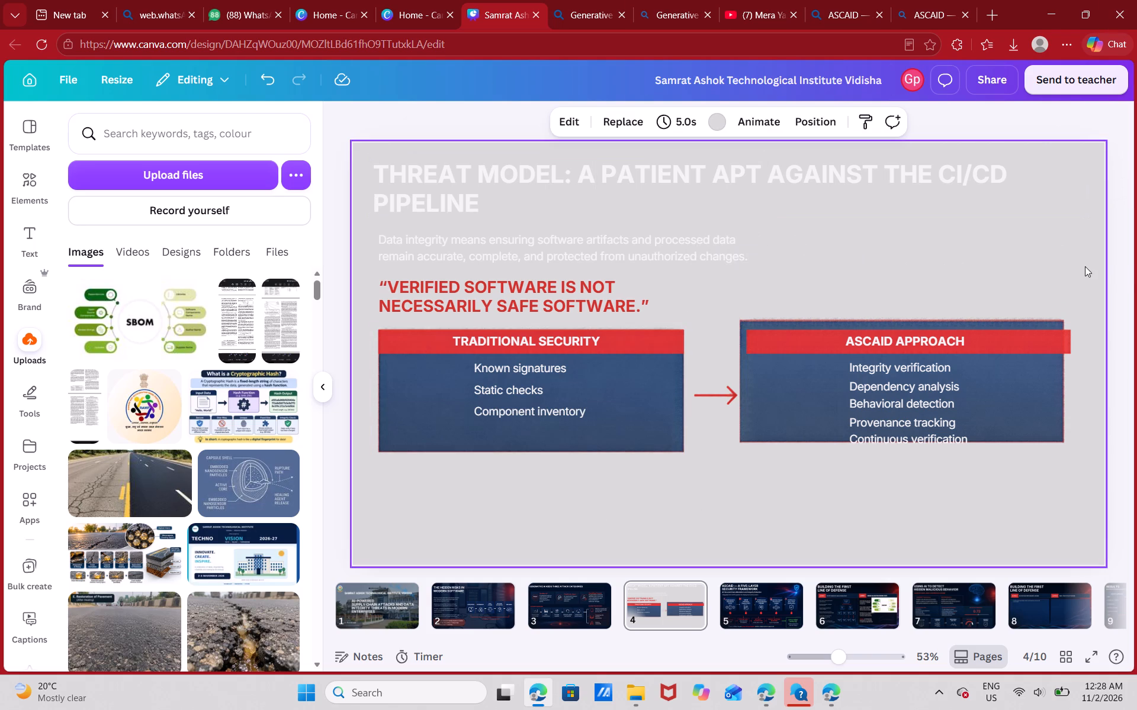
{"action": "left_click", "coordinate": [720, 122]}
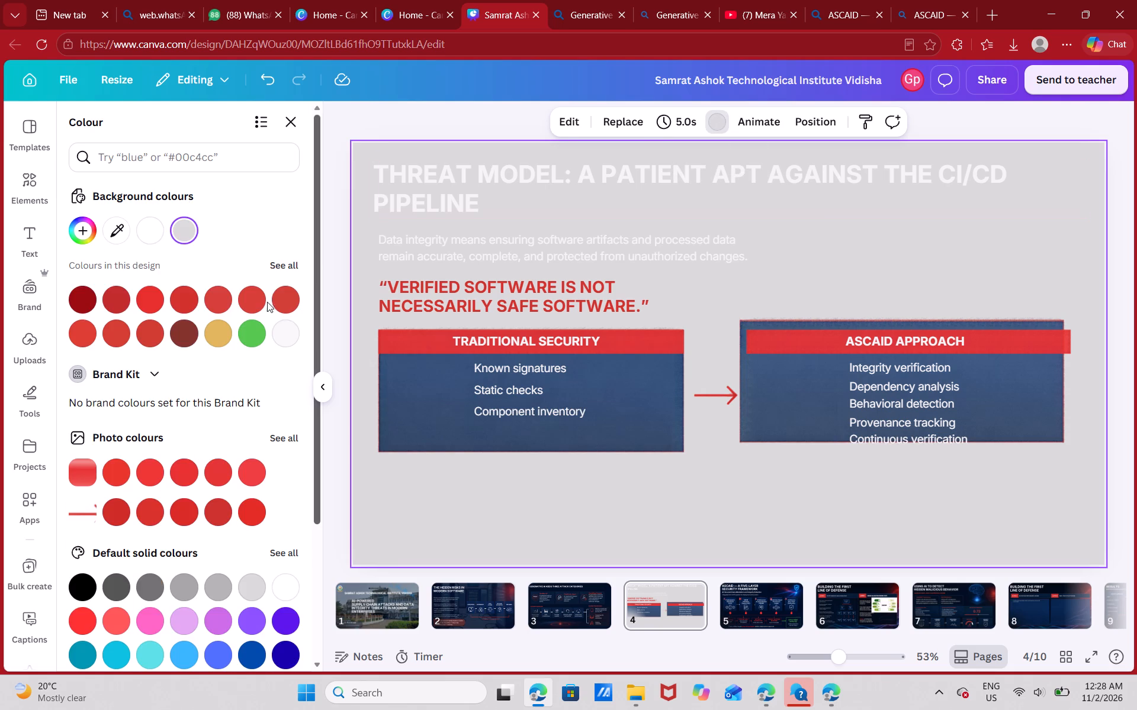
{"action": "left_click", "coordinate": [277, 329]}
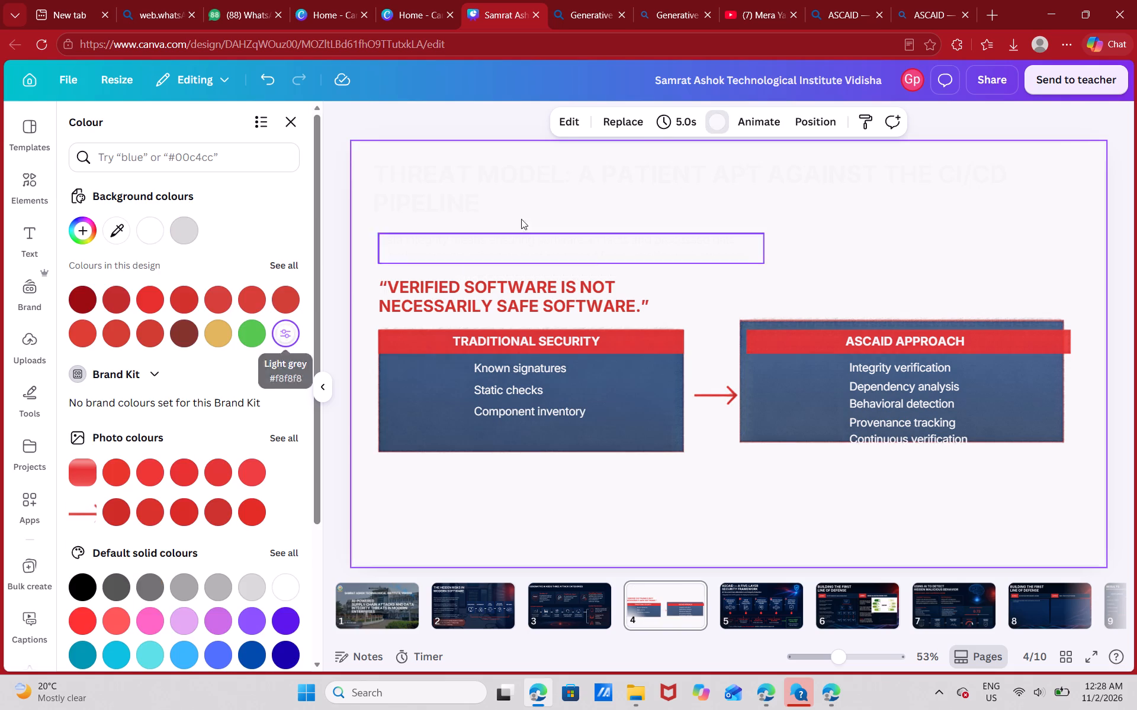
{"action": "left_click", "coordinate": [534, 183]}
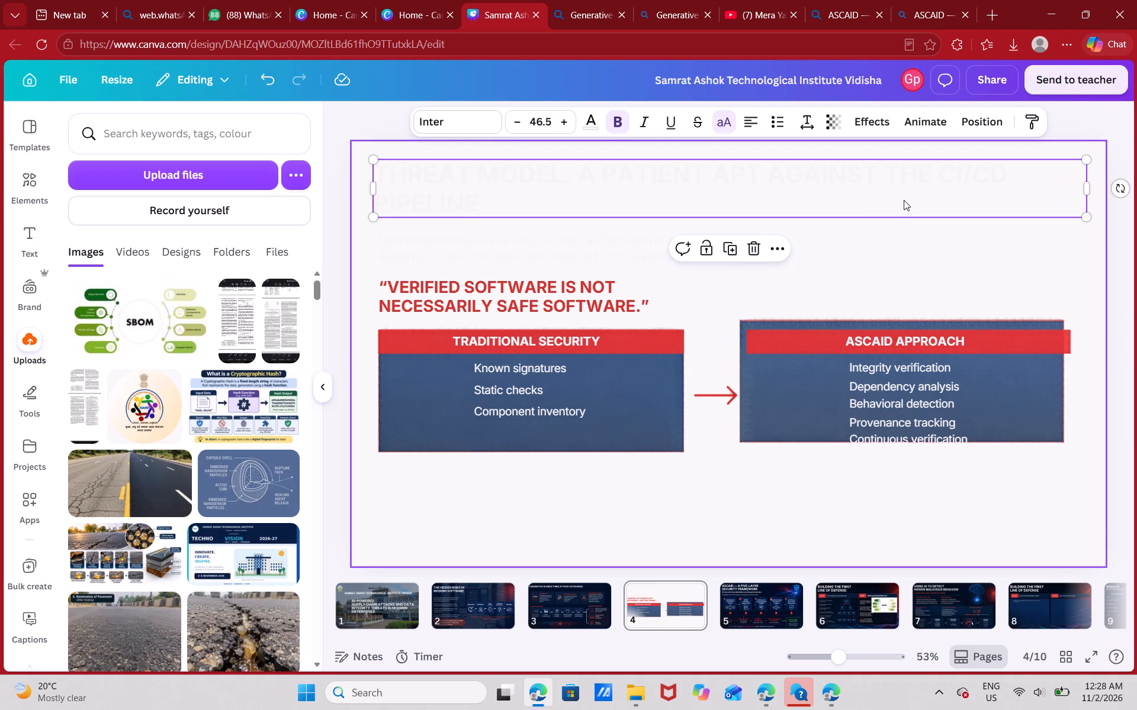
Undo all of slide 4's background colour changes, back to the broken-chain image.
{"action": "key", "text": "ctrl+z"}
{"action": "key", "text": "ctrl+z"}
{"action": "key", "text": "ctrl+z"}
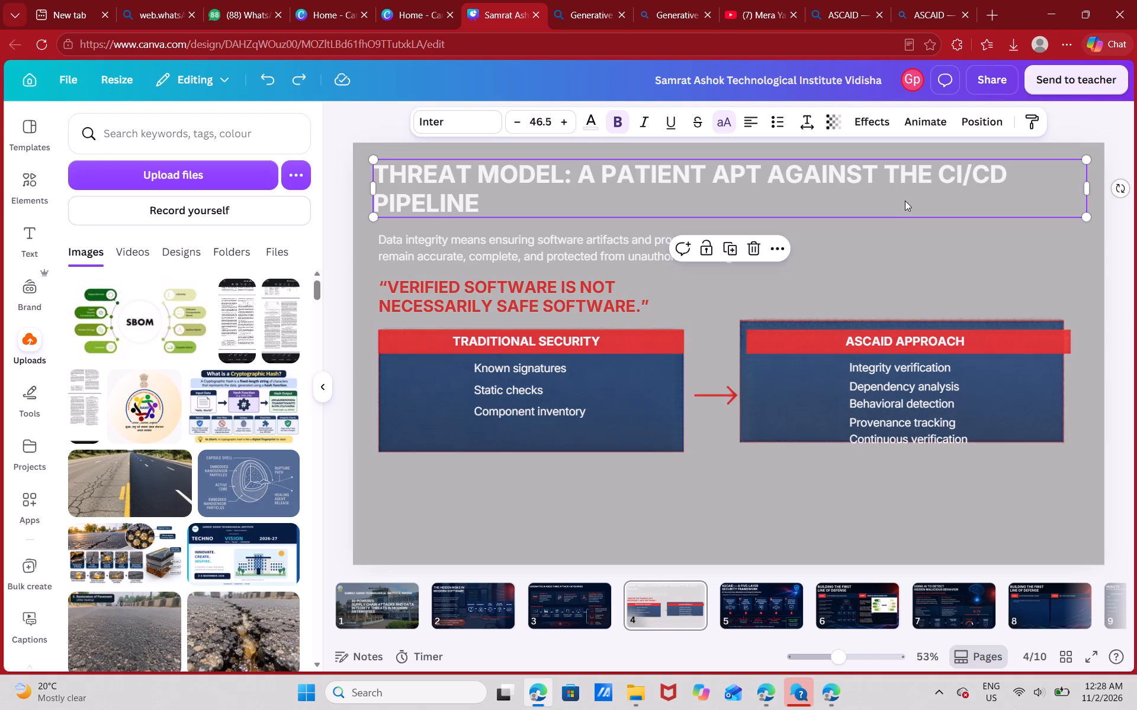
{"action": "key", "text": "ctrl+z"}
{"action": "key", "text": "ctrl+z"}
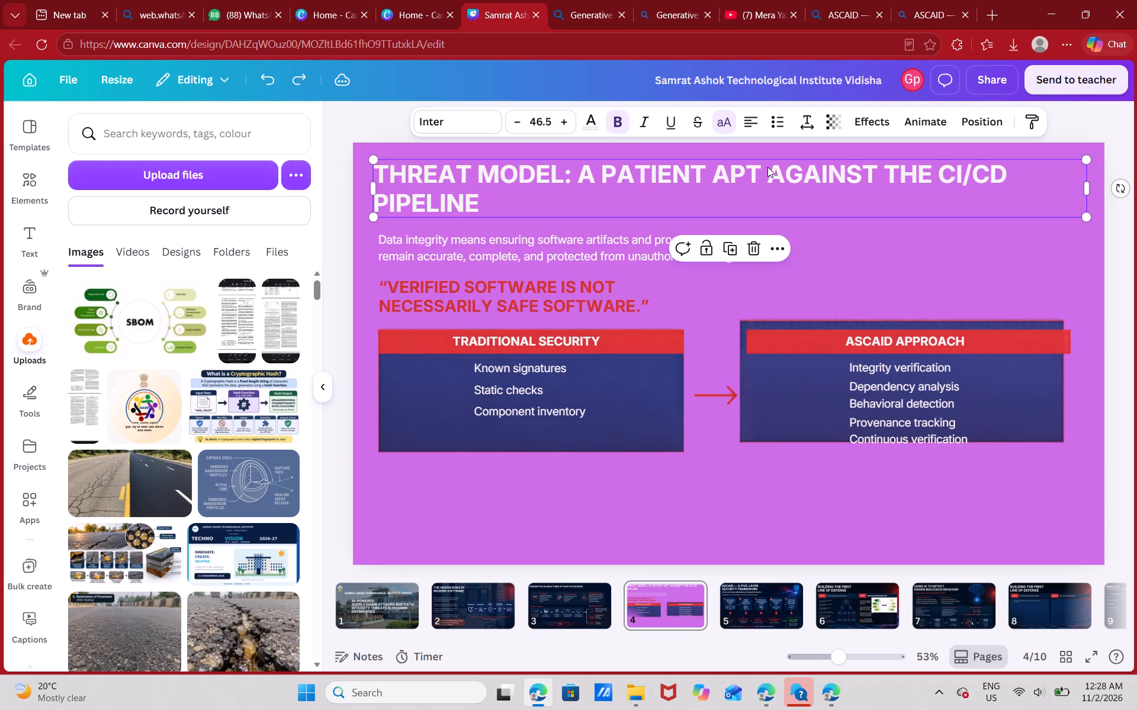
{"action": "key", "text": "ctrl+z"}
{"action": "key", "text": "ctrl+z"}
{"action": "key", "text": "ctrl+z"}
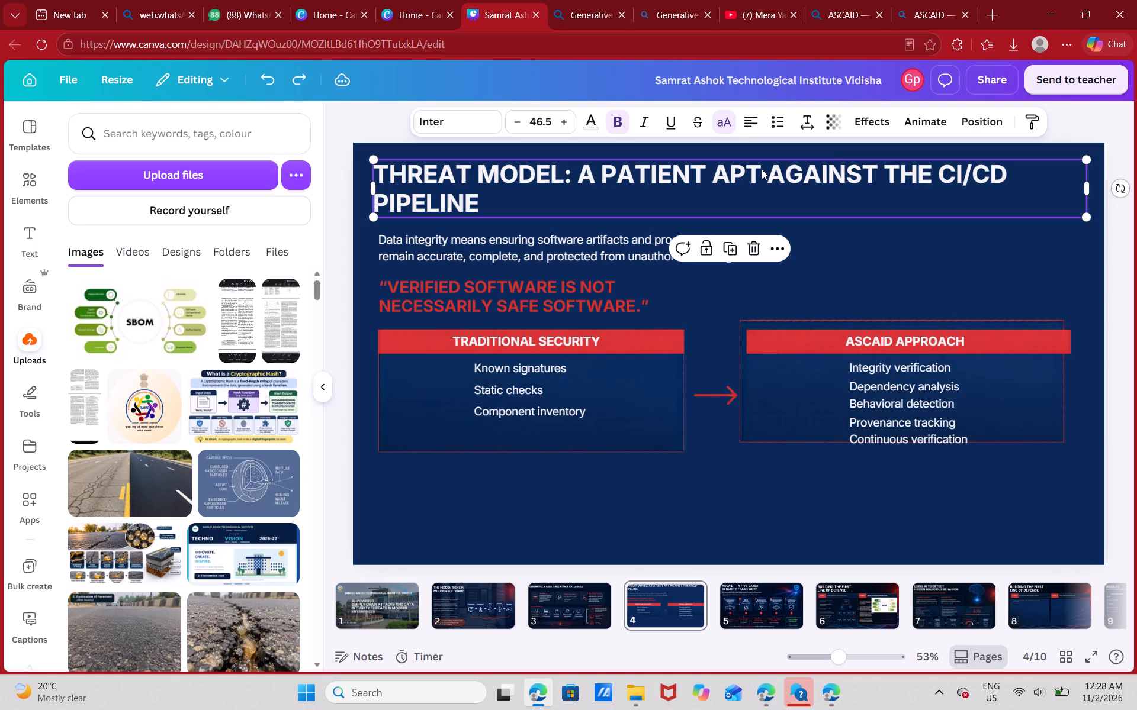
{"action": "key", "text": "ctrl+z"}
{"action": "left_click", "coordinate": [1093, 116]}
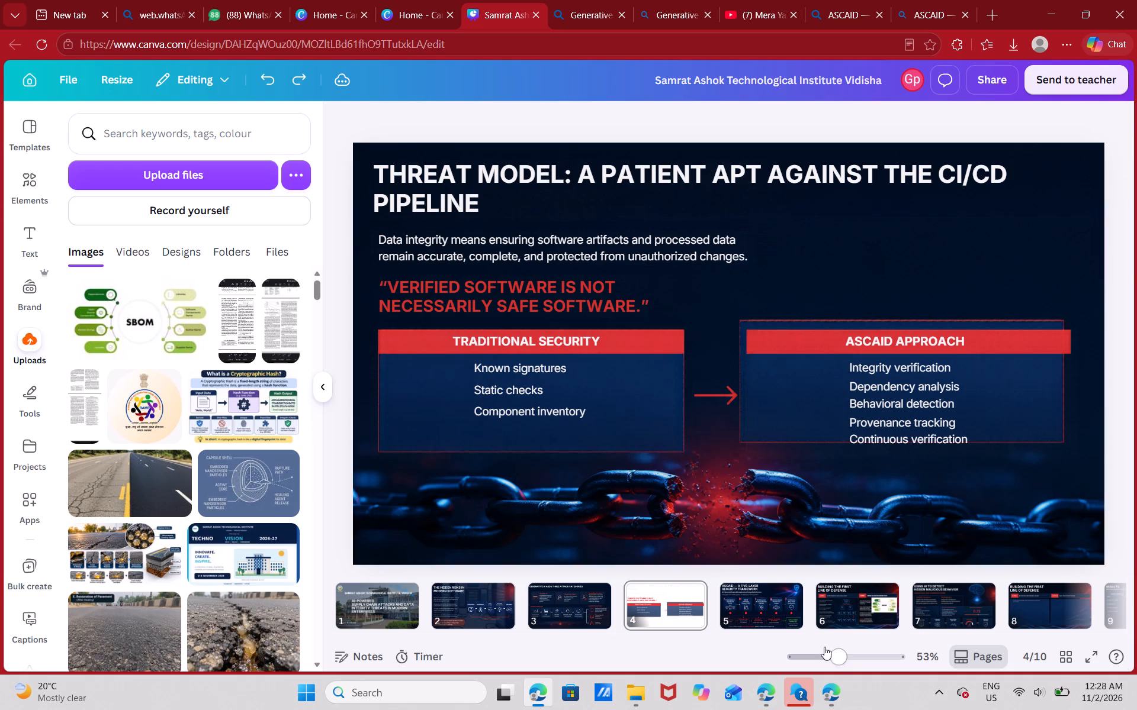
Look over slides 5, 1 and 8 of the presentation.
{"action": "left_click", "coordinate": [782, 605]}
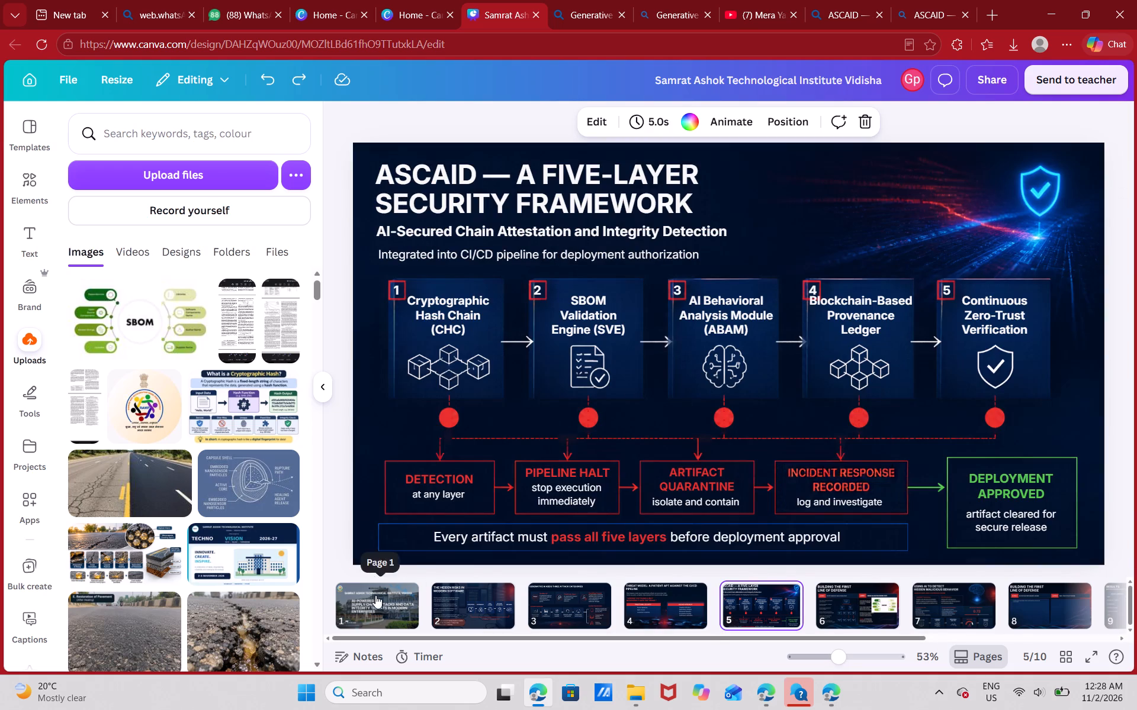
{"action": "left_click", "coordinate": [375, 595]}
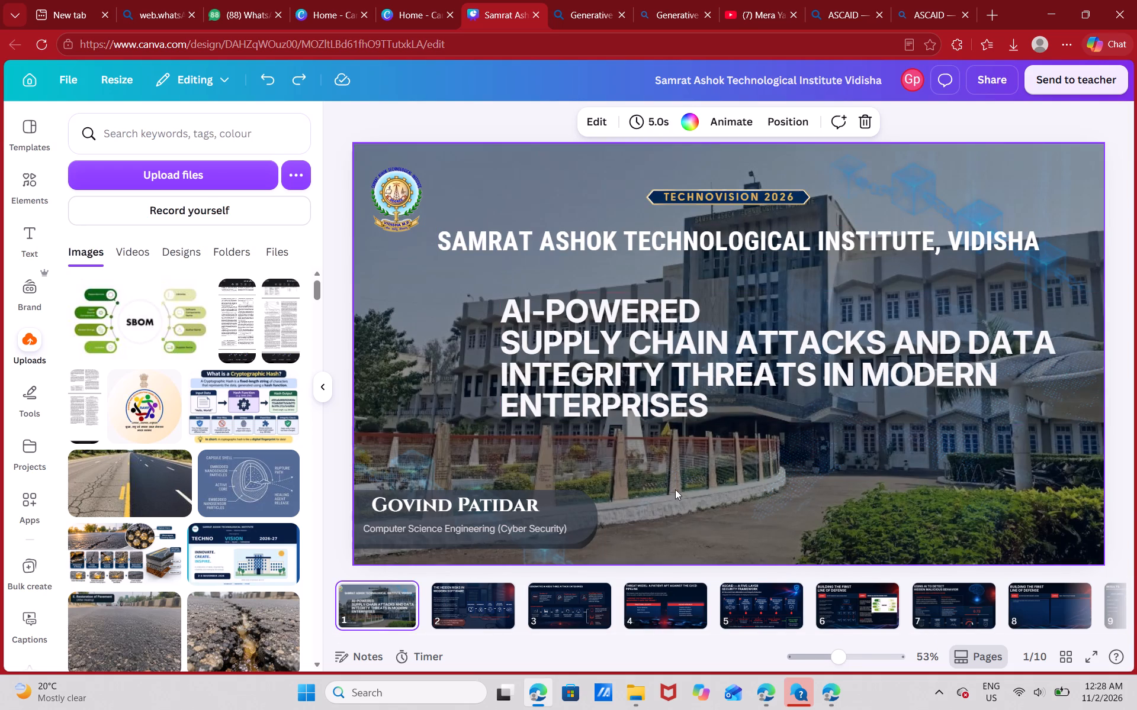